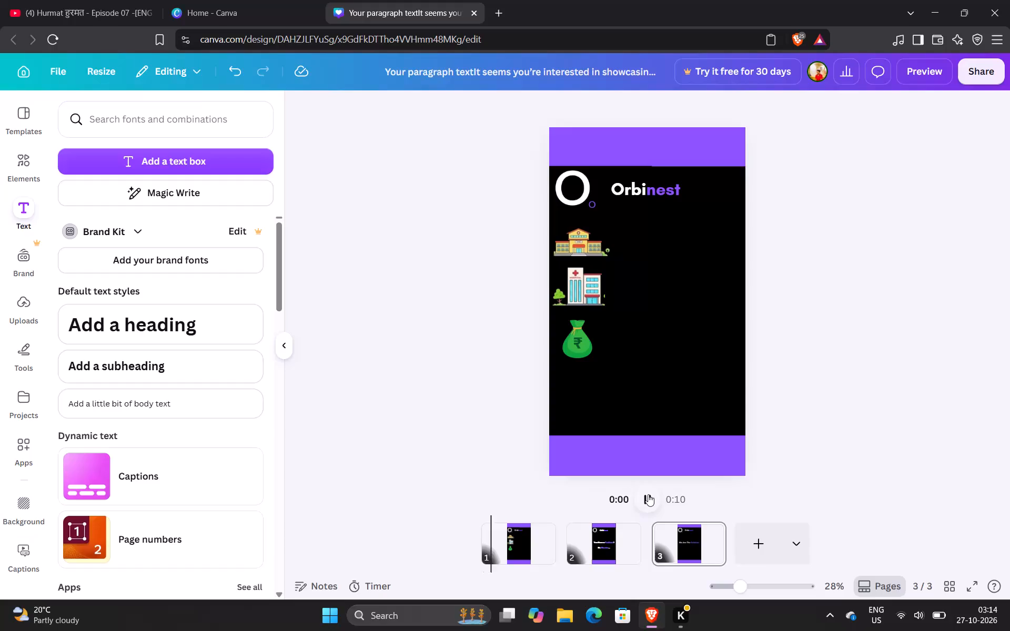
Delete the first page, the one with the school, hospital and money bag graphics.
{"action": "left_click", "coordinate": [532, 540]}
{"action": "left_click", "coordinate": [538, 535]}
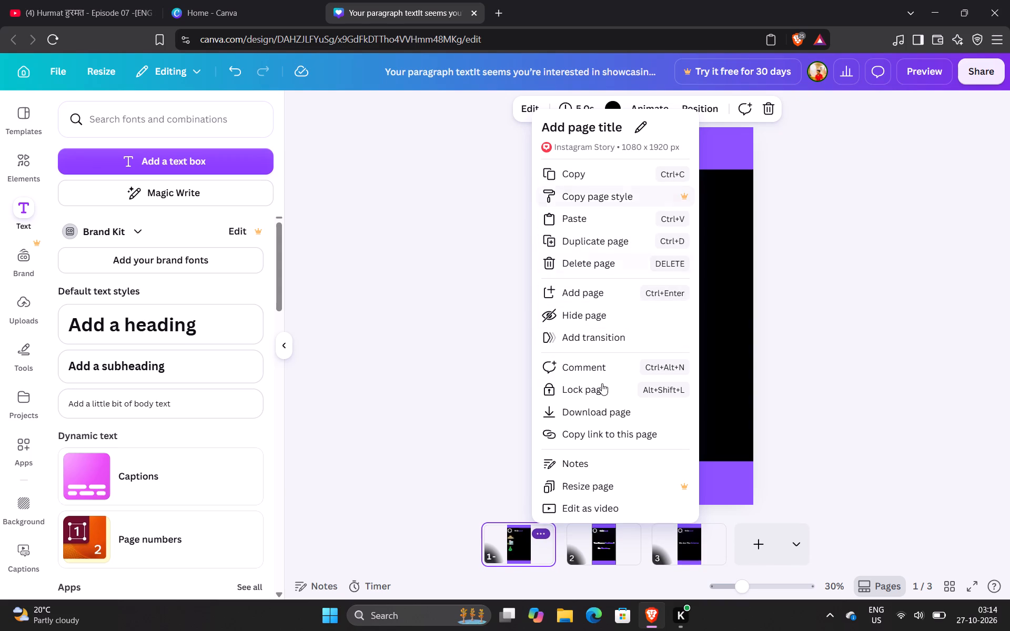
{"action": "left_click", "coordinate": [616, 269]}
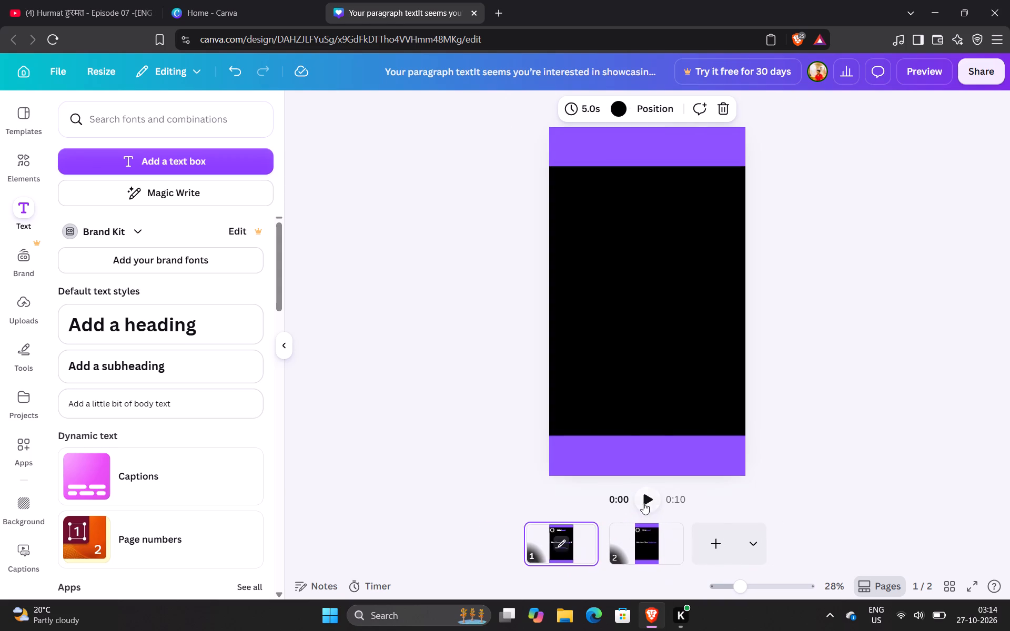
Play back the two-page design and page 1's own timeline to check how the elements animate.
{"action": "left_click", "coordinate": [643, 498]}
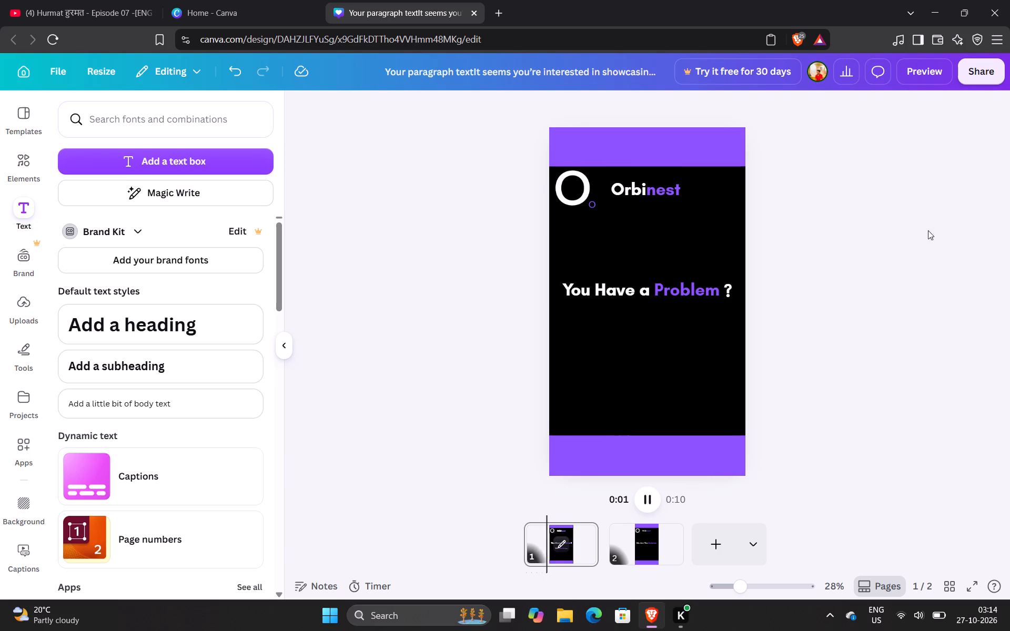
{"action": "left_click", "coordinate": [914, 61]}
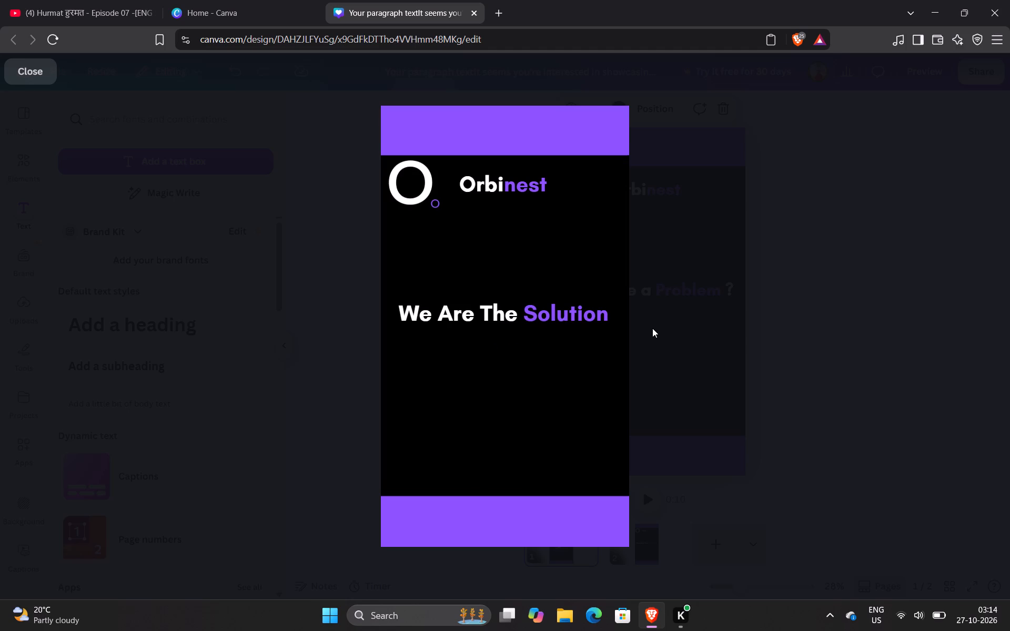
{"action": "left_click_drag", "start_coordinate": [467, 519], "coordinate": [291, 520]}
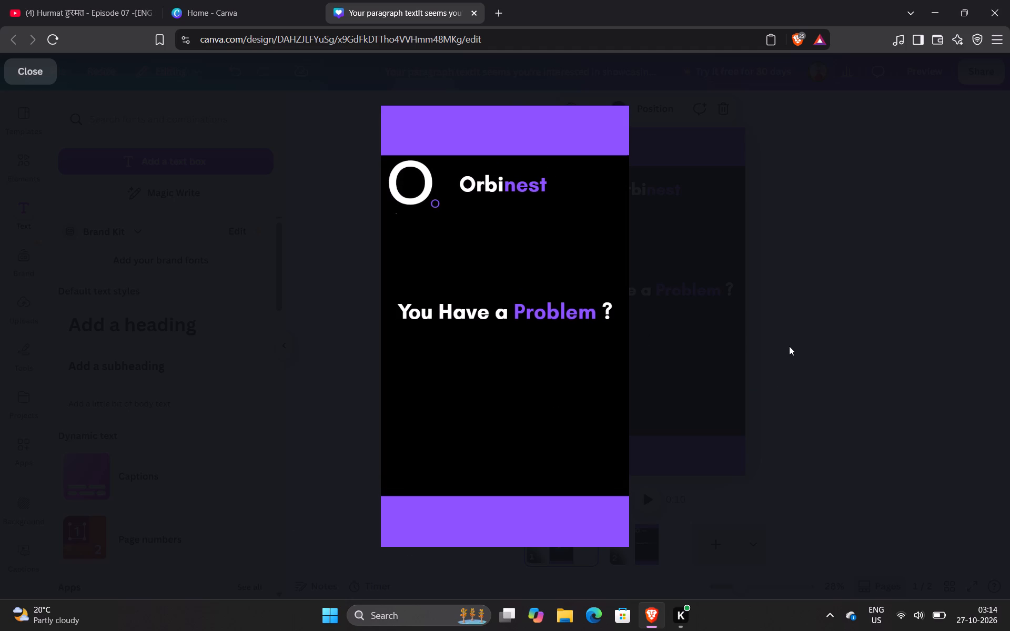
{"action": "key", "text": "Escape"}
{"action": "left_click", "coordinate": [631, 308]}
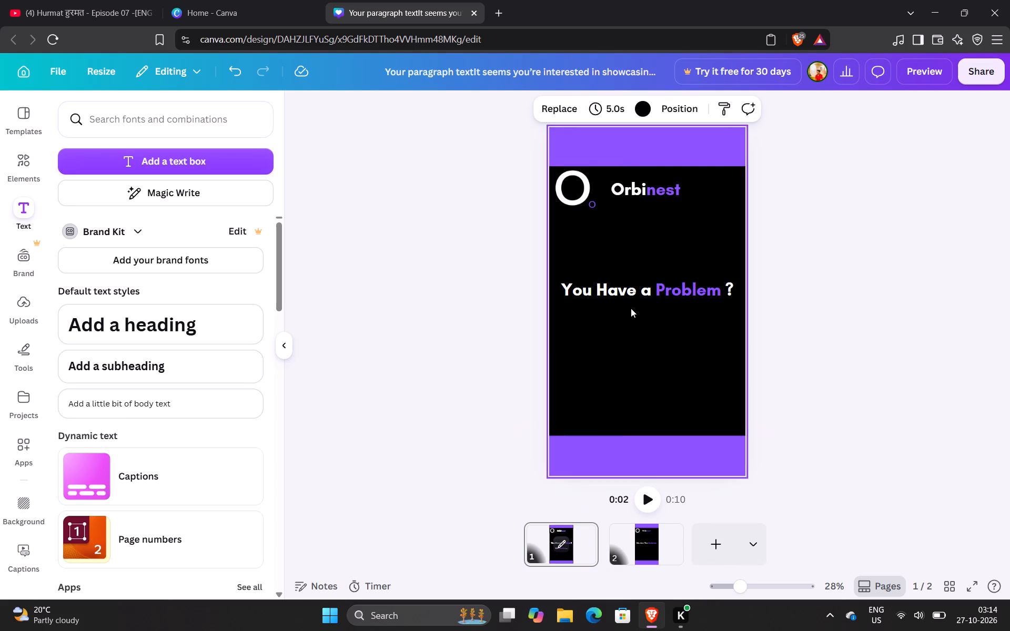
{"action": "left_click", "coordinate": [578, 535]}
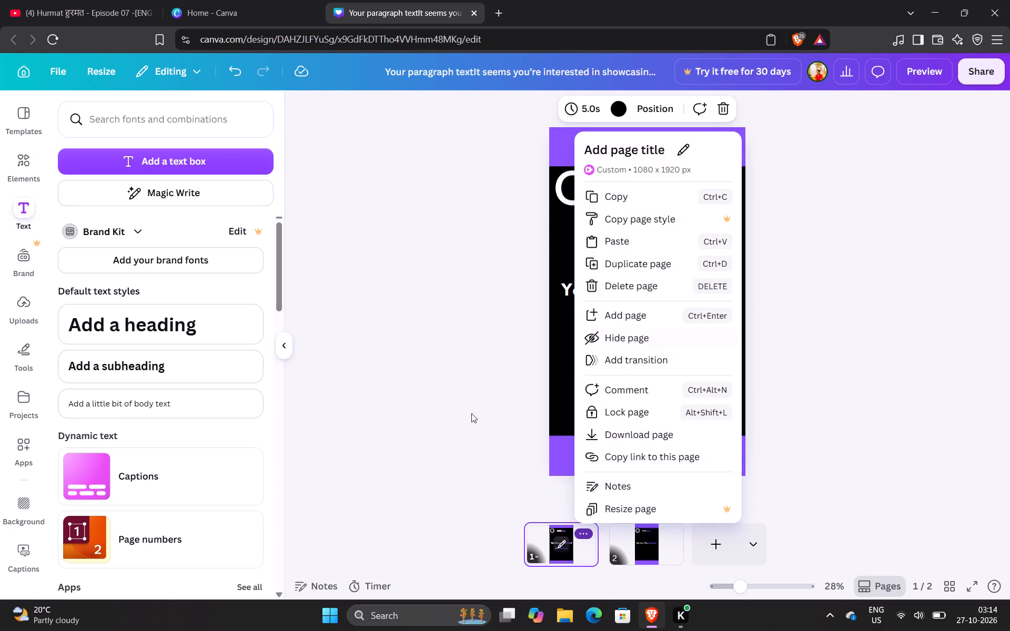
{"action": "left_click", "coordinate": [464, 414]}
{"action": "left_click", "coordinate": [641, 496]}
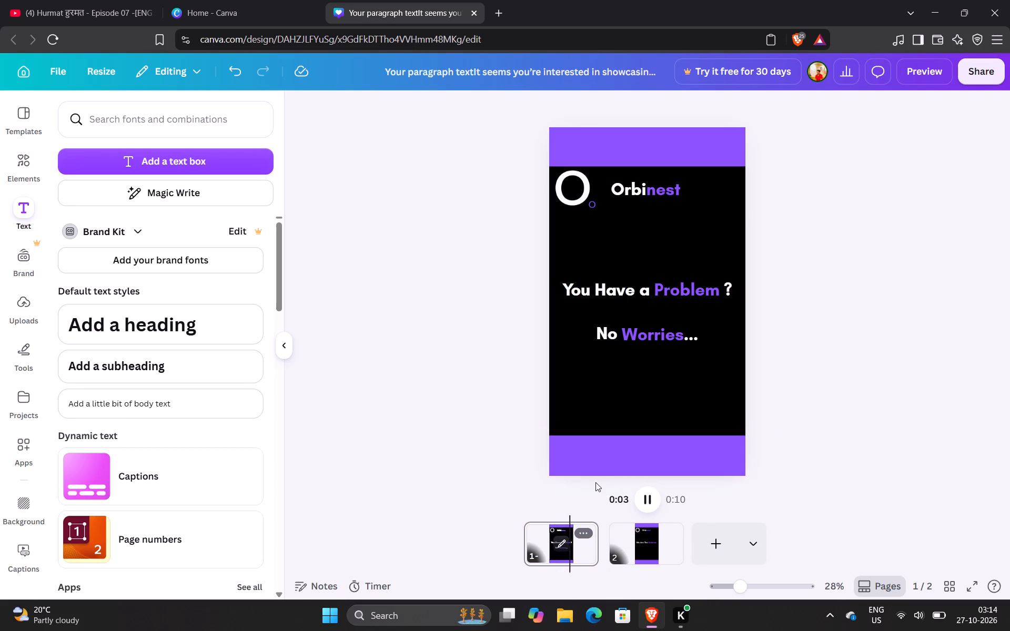
{"action": "left_click", "coordinate": [563, 546]}
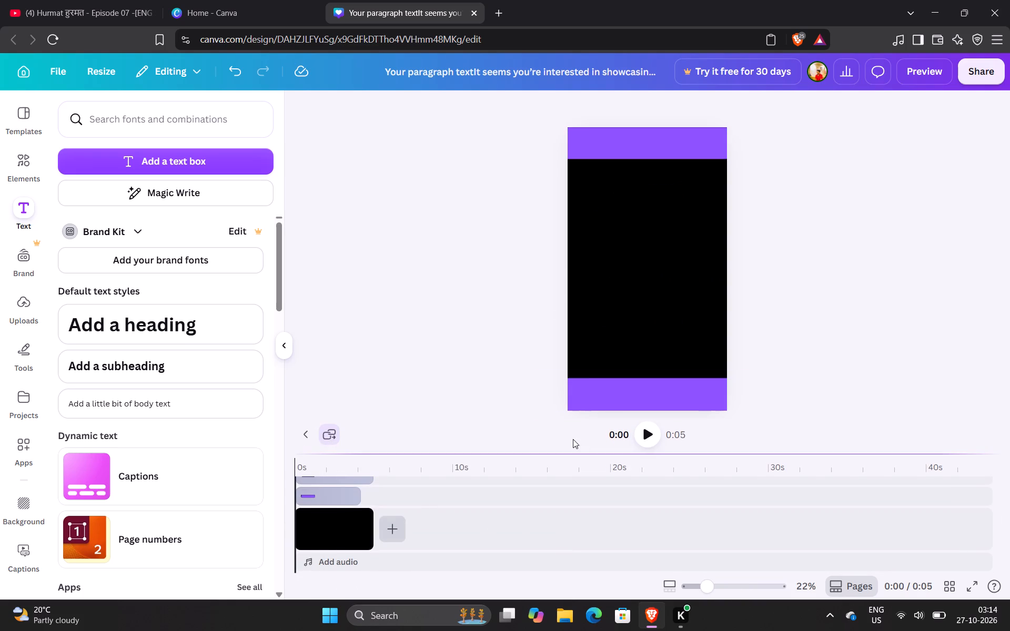
{"action": "left_click", "coordinate": [643, 432]}
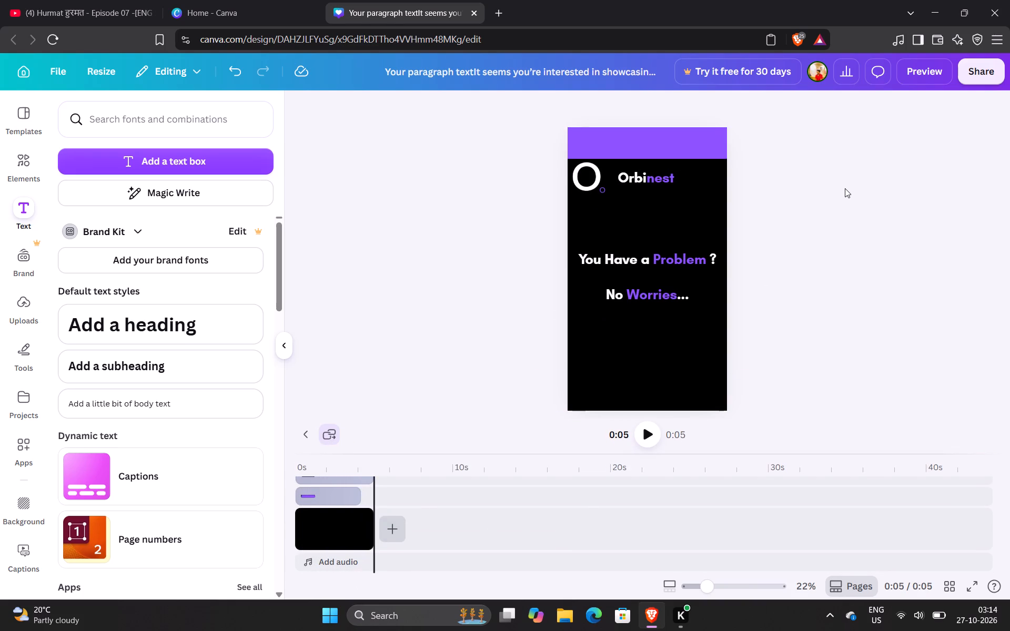
{"action": "key", "text": "Escape"}
{"action": "left_click", "coordinate": [304, 438]}
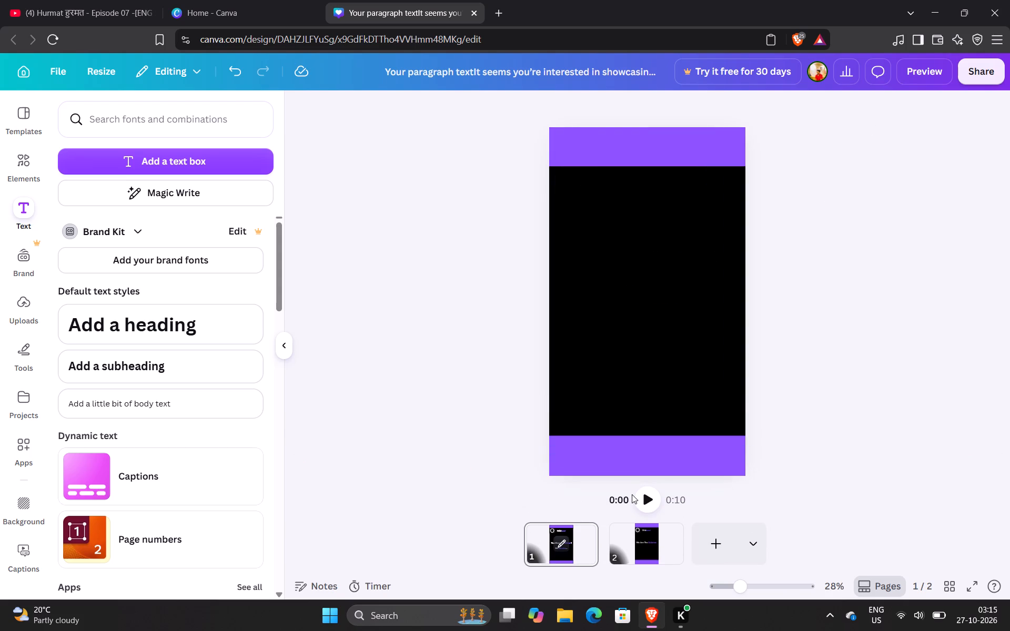
{"action": "left_click", "coordinate": [632, 496]}
{"action": "left_click", "coordinate": [644, 497]}
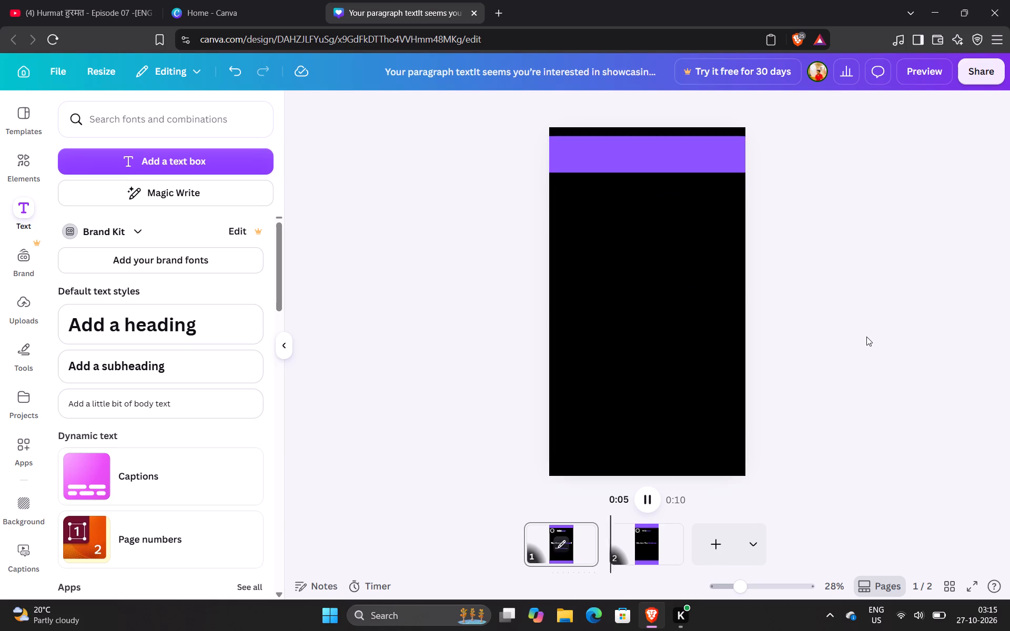
On page 1's timeline, extend the bottom purple bar's duration to the full 5.0 s.
{"action": "left_click", "coordinate": [574, 539]}
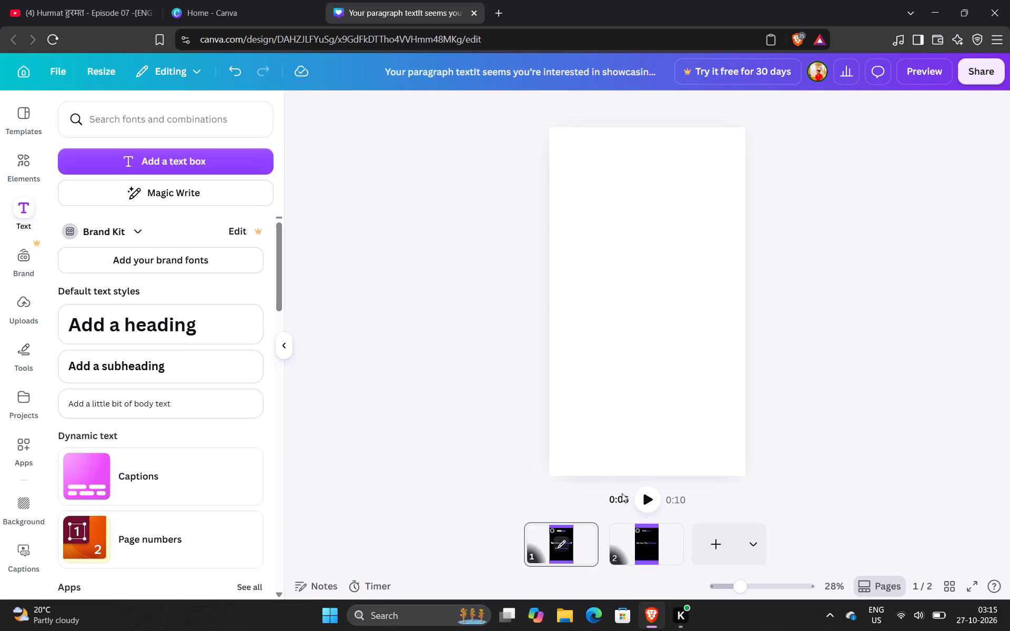
{"action": "left_click", "coordinate": [564, 543]}
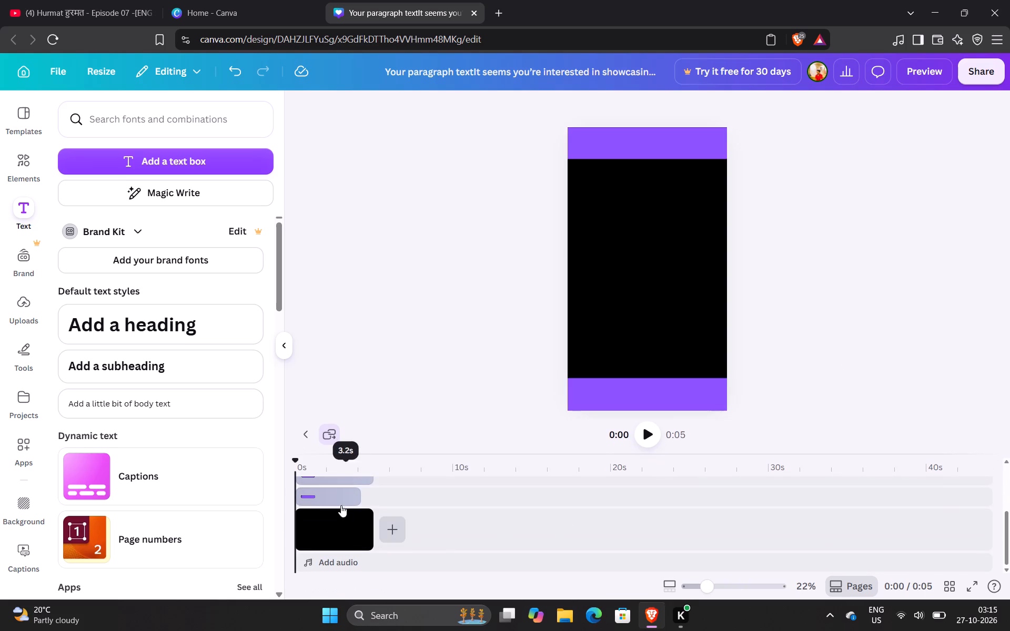
{"action": "scroll", "coordinate": [395, 520], "scroll_direction": "up", "scroll_amount": 1}
{"action": "left_click", "coordinate": [331, 511]}
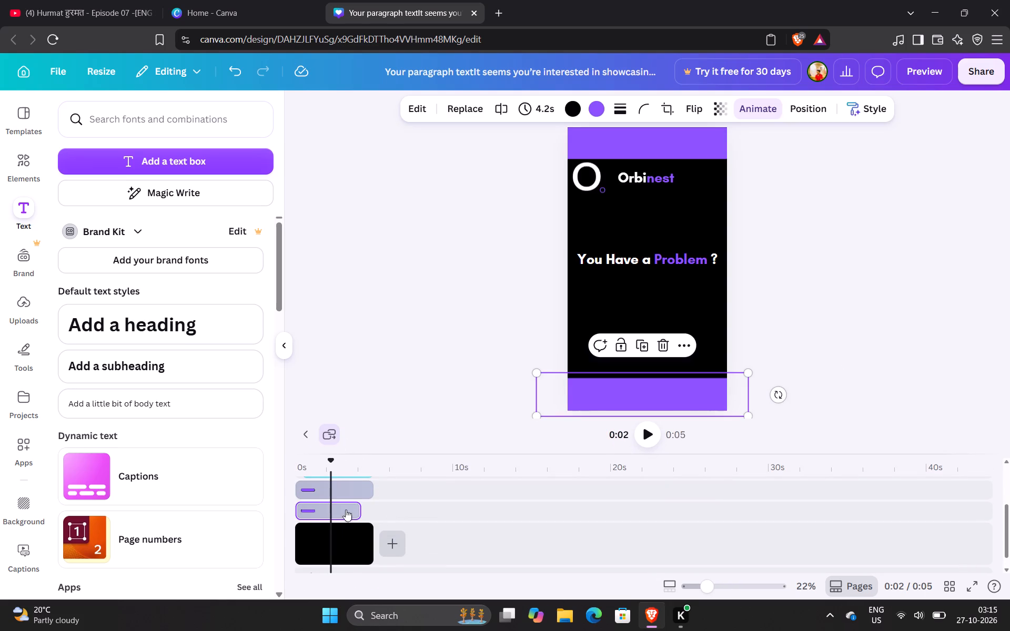
{"action": "double_click", "coordinate": [361, 508]}
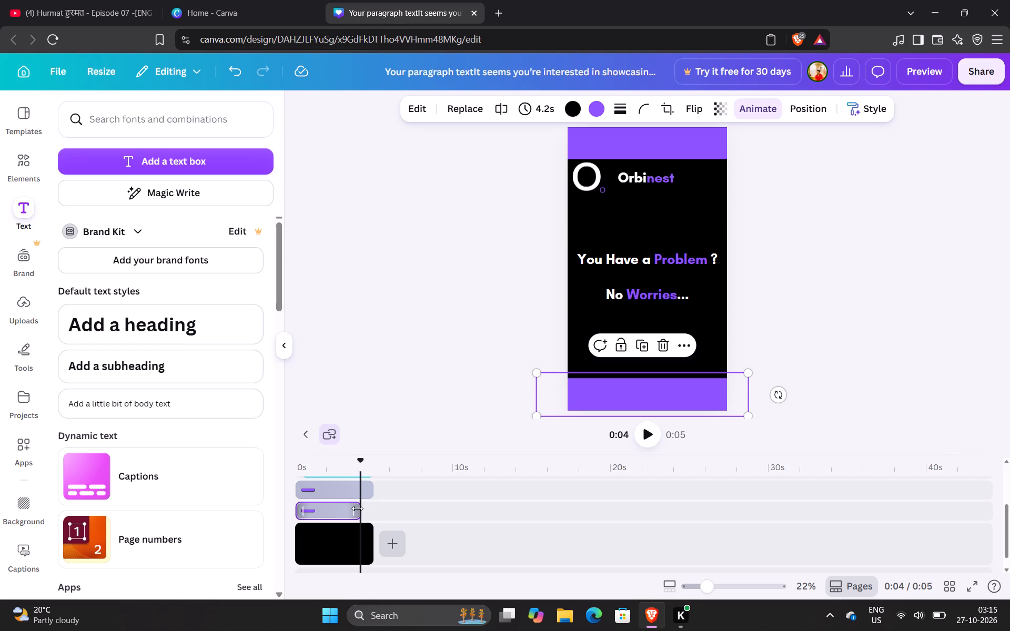
{"action": "left_click_drag", "start_coordinate": [357, 508], "coordinate": [370, 508]}
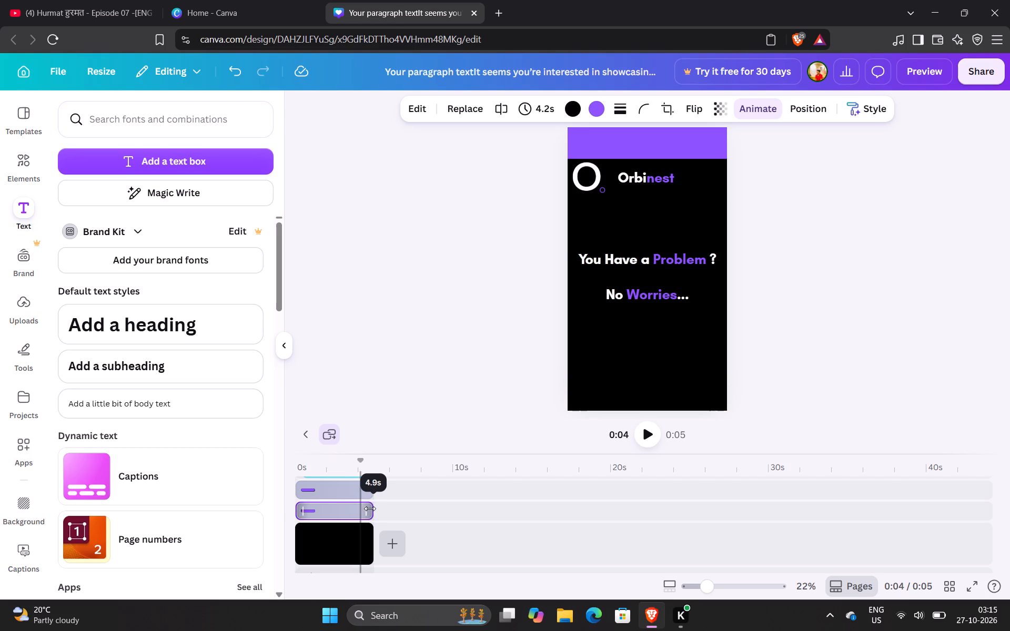
{"action": "left_click_drag", "start_coordinate": [370, 508], "coordinate": [370, 508]}
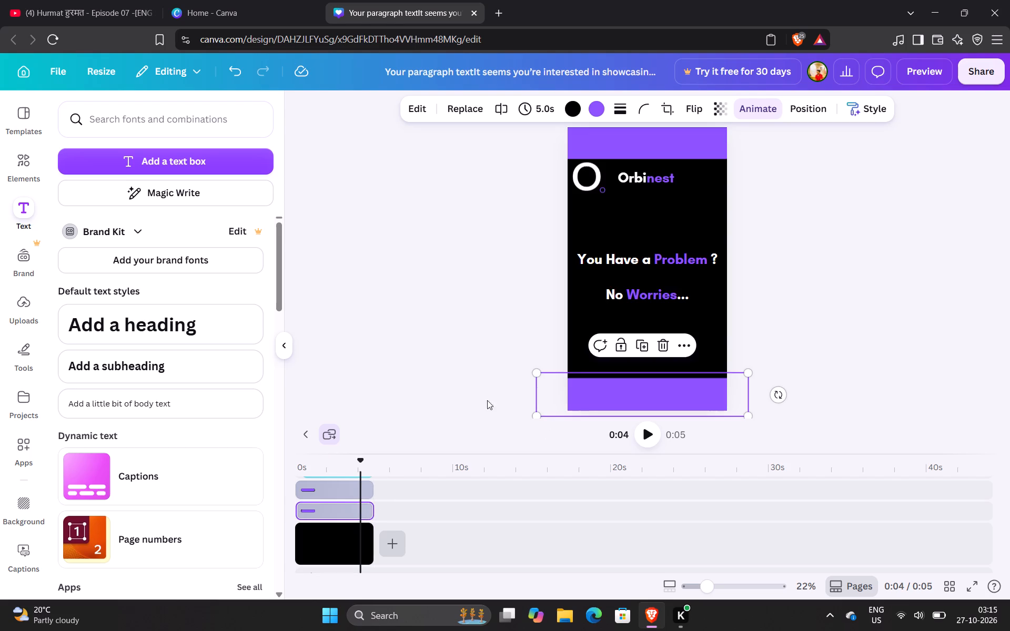
{"action": "left_click", "coordinate": [478, 395]}
Play back page 1 from the start, and the whole design, to check the bar timing.
{"action": "left_click_drag", "start_coordinate": [360, 461], "coordinate": [251, 458]}
{"action": "left_click", "coordinate": [650, 435]}
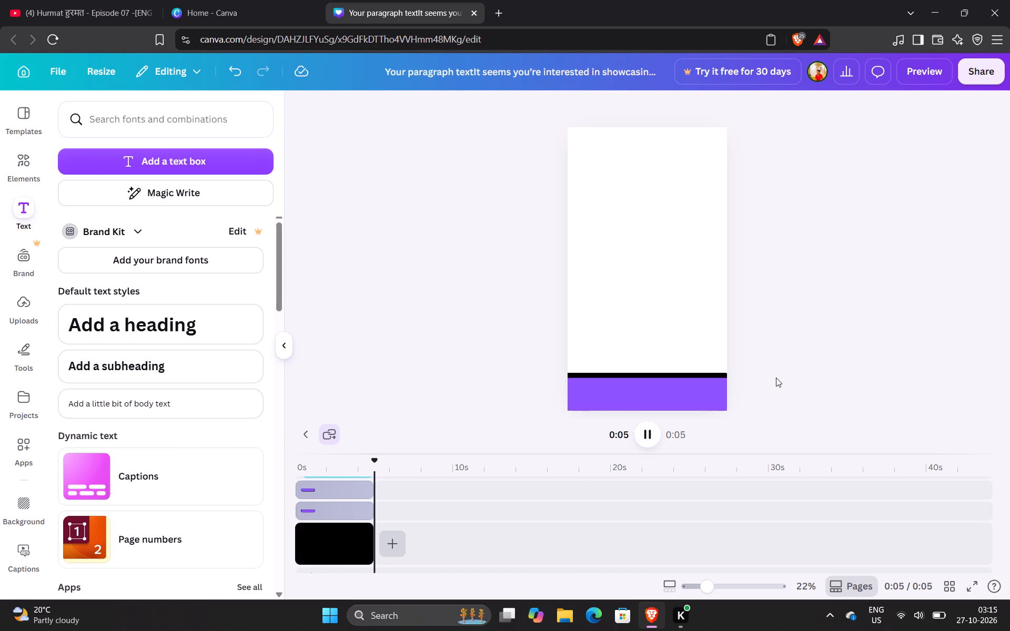
{"action": "left_click", "coordinate": [307, 436]}
{"action": "left_click", "coordinate": [642, 500]}
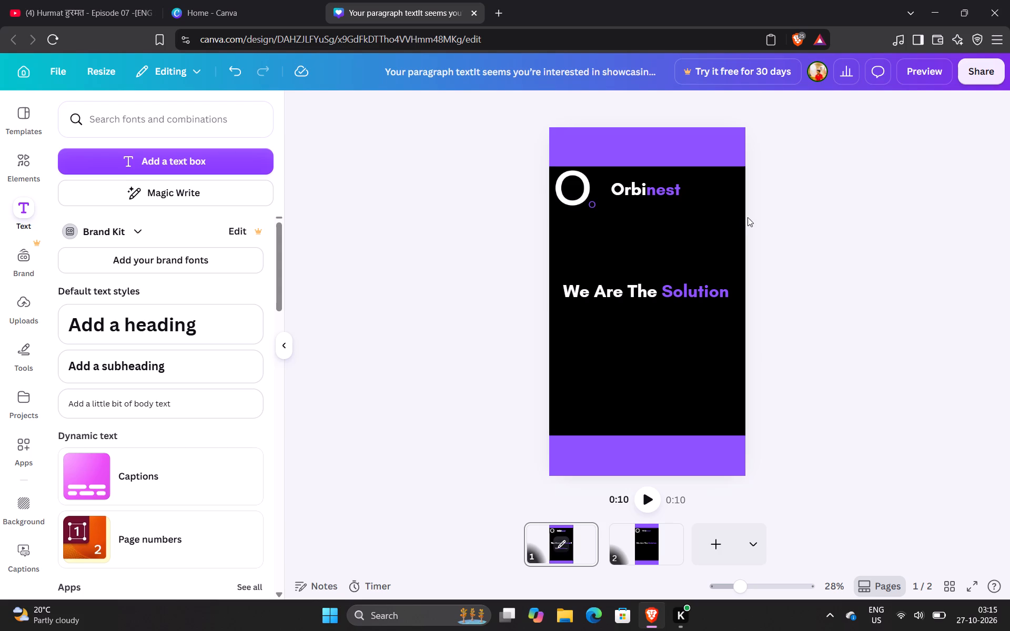
Add a new page after the "We Are The Solution" page.
{"action": "left_click", "coordinate": [725, 552]}
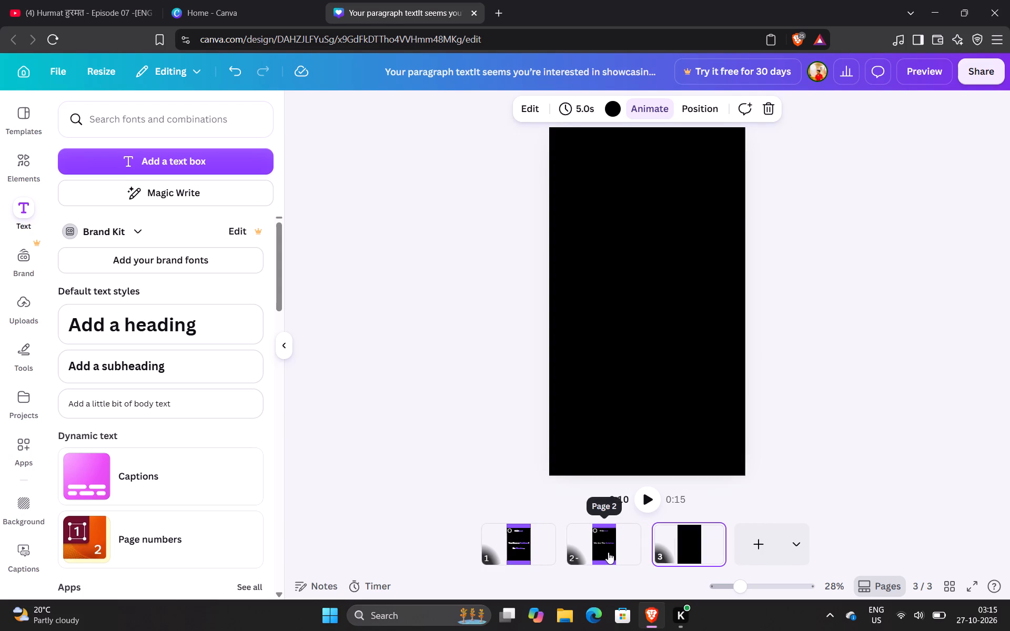
Copy the O logo from page 2 and paste it onto the blank page 3.
{"action": "left_click", "coordinate": [608, 552]}
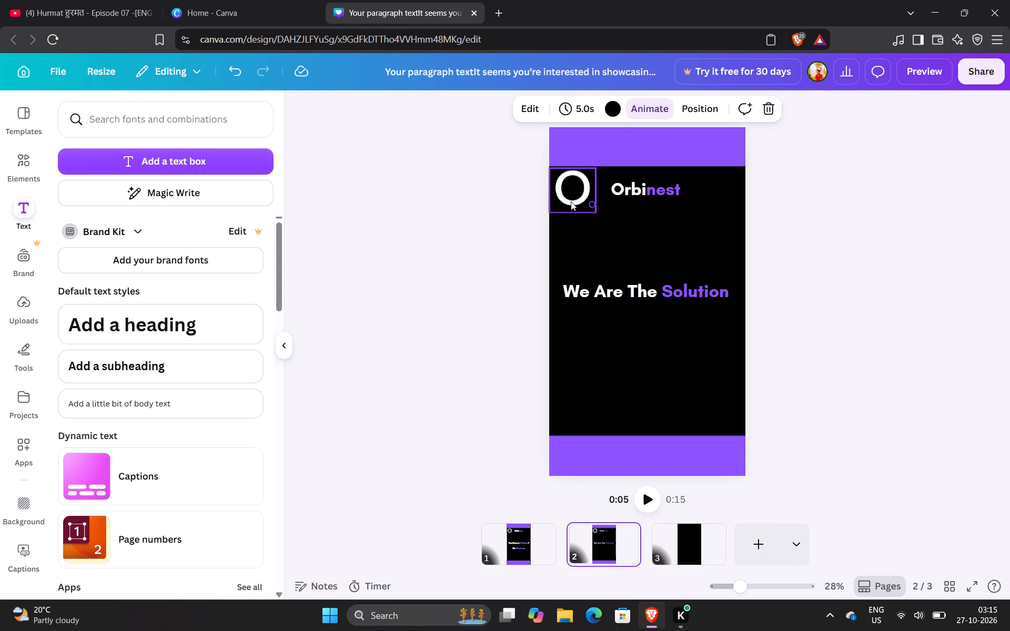
{"action": "right_click", "coordinate": [571, 197]}
{"action": "left_click", "coordinate": [625, 154]}
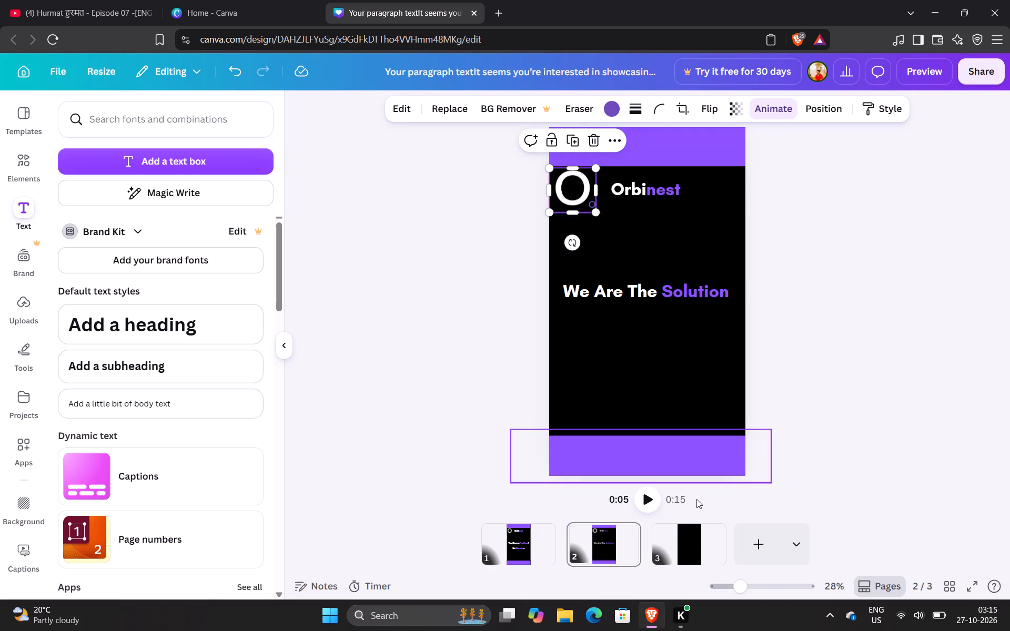
{"action": "left_click", "coordinate": [686, 530]}
{"action": "left_click", "coordinate": [627, 292]}
{"action": "key", "text": "ctrl+v"}
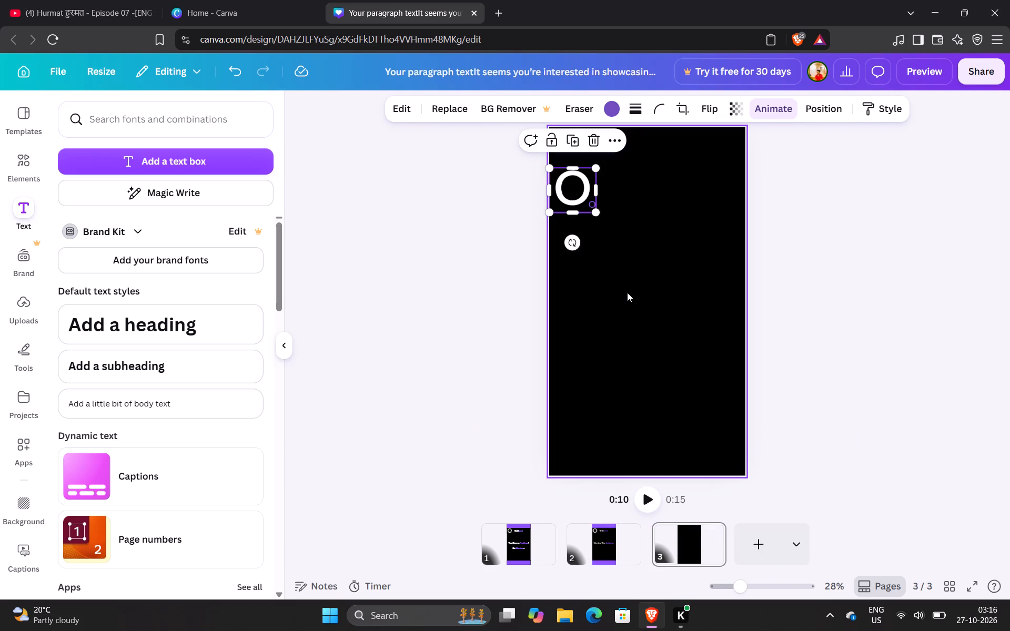
Enlarge the O logo moderately and centre it horizontally and vertically on page 3.
{"action": "left_click_drag", "start_coordinate": [582, 194], "coordinate": [649, 318]}
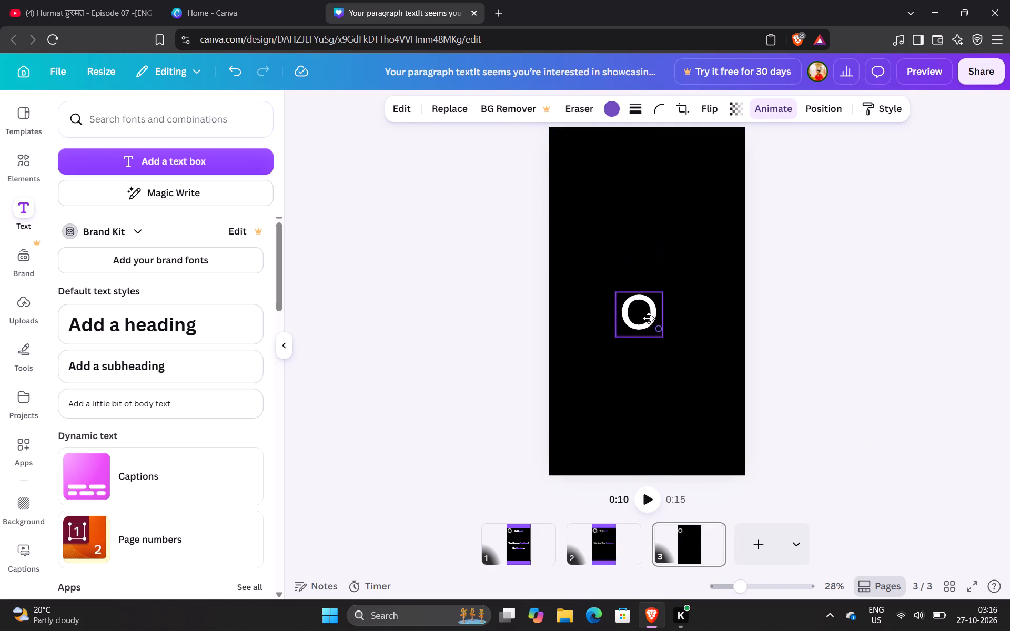
{"action": "left_click_drag", "start_coordinate": [649, 318], "coordinate": [654, 313]}
{"action": "left_click_drag", "start_coordinate": [625, 288], "coordinate": [569, 240]}
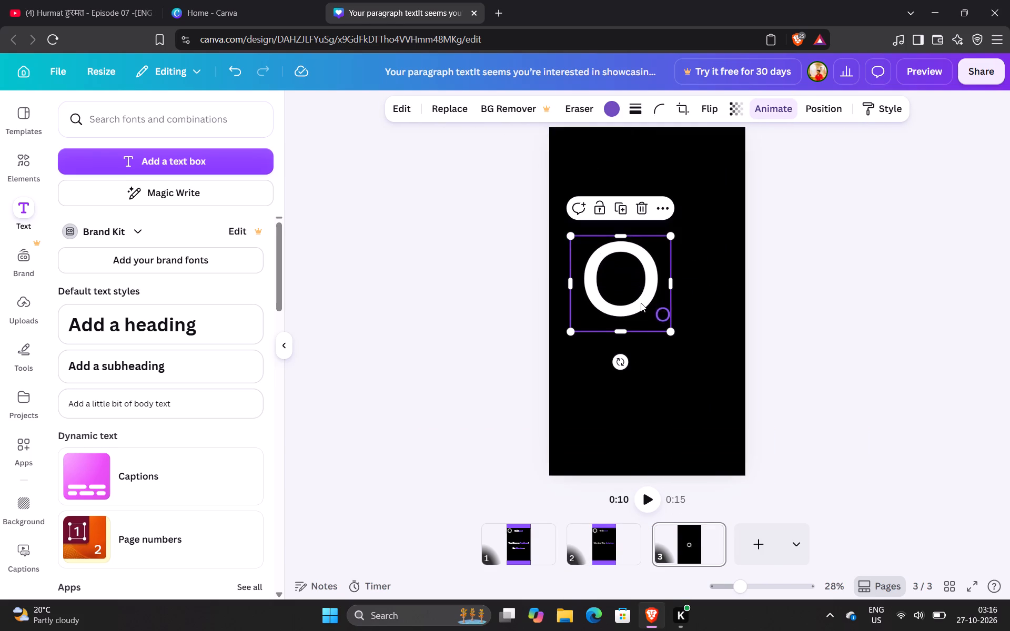
{"action": "left_click_drag", "start_coordinate": [641, 303], "coordinate": [665, 320]}
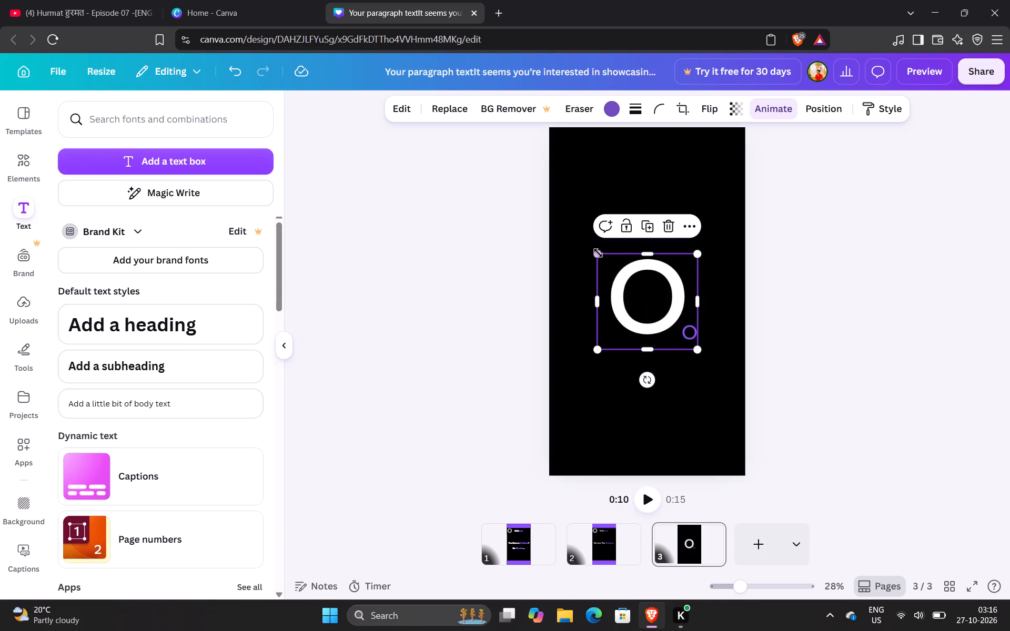
{"action": "left_click_drag", "start_coordinate": [595, 252], "coordinate": [631, 282]}
{"action": "left_click_drag", "start_coordinate": [644, 296], "coordinate": [629, 278]}
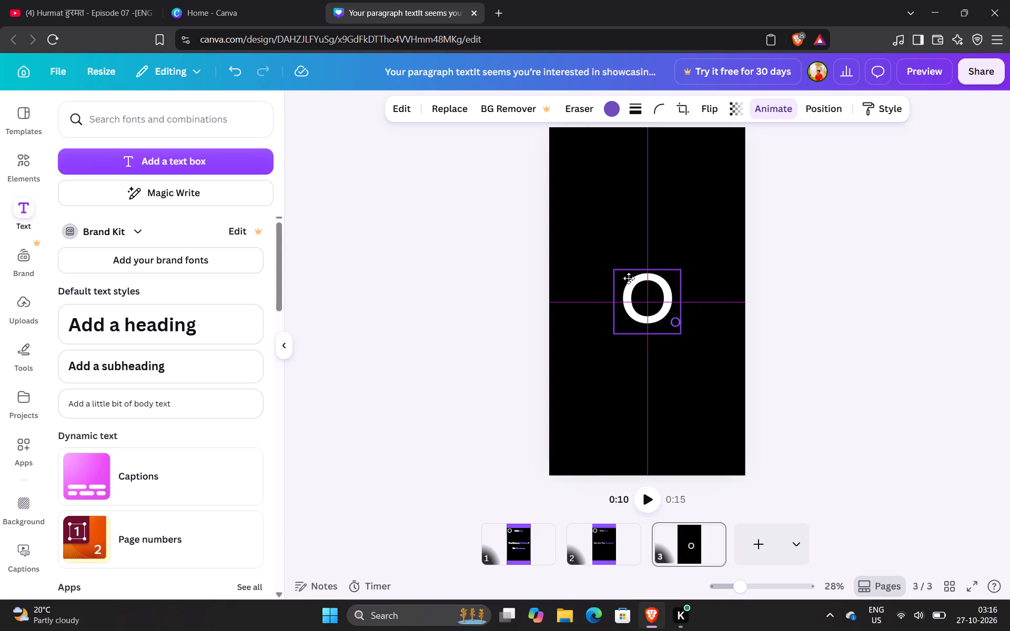
{"action": "left_click_drag", "start_coordinate": [629, 278], "coordinate": [629, 278]}
{"action": "left_click", "coordinate": [817, 375]}
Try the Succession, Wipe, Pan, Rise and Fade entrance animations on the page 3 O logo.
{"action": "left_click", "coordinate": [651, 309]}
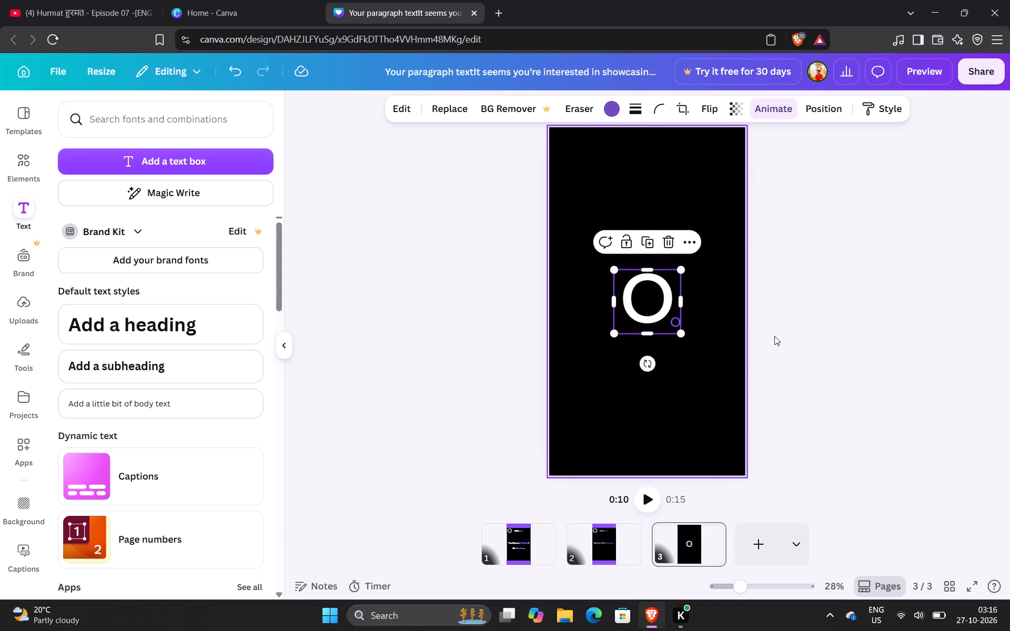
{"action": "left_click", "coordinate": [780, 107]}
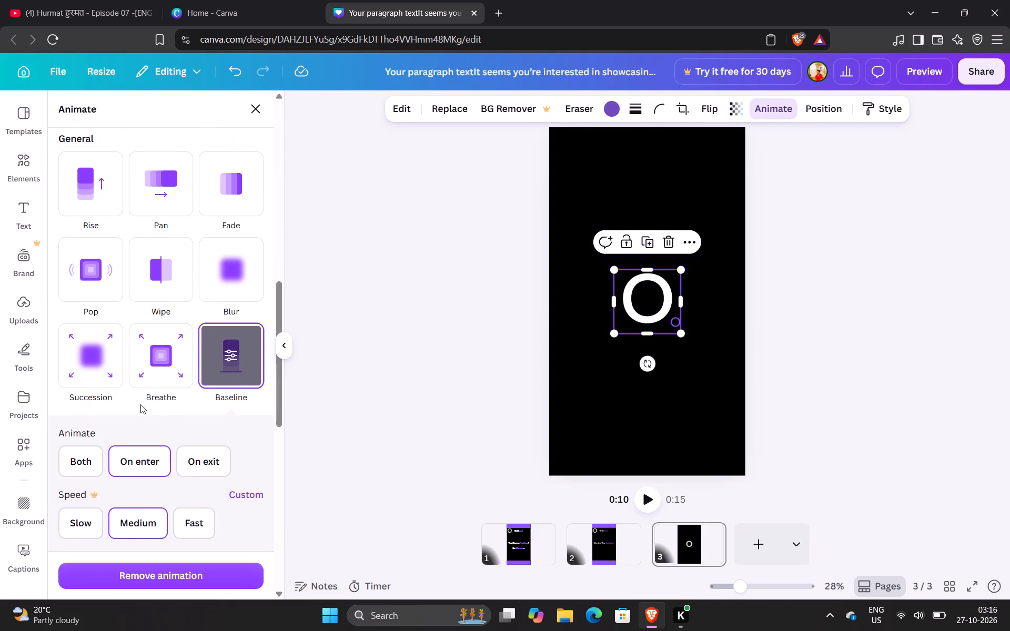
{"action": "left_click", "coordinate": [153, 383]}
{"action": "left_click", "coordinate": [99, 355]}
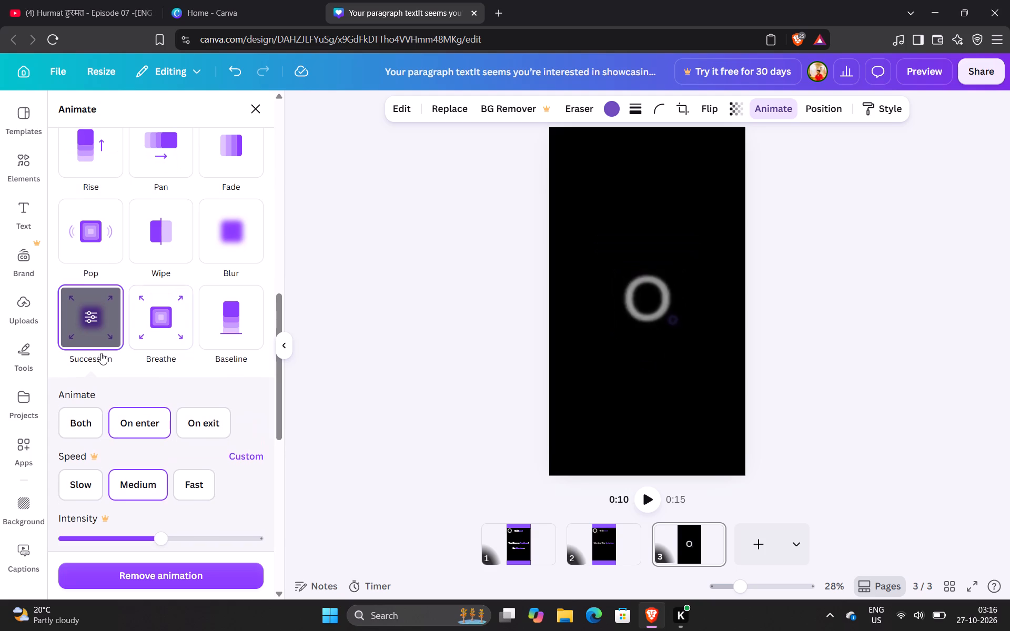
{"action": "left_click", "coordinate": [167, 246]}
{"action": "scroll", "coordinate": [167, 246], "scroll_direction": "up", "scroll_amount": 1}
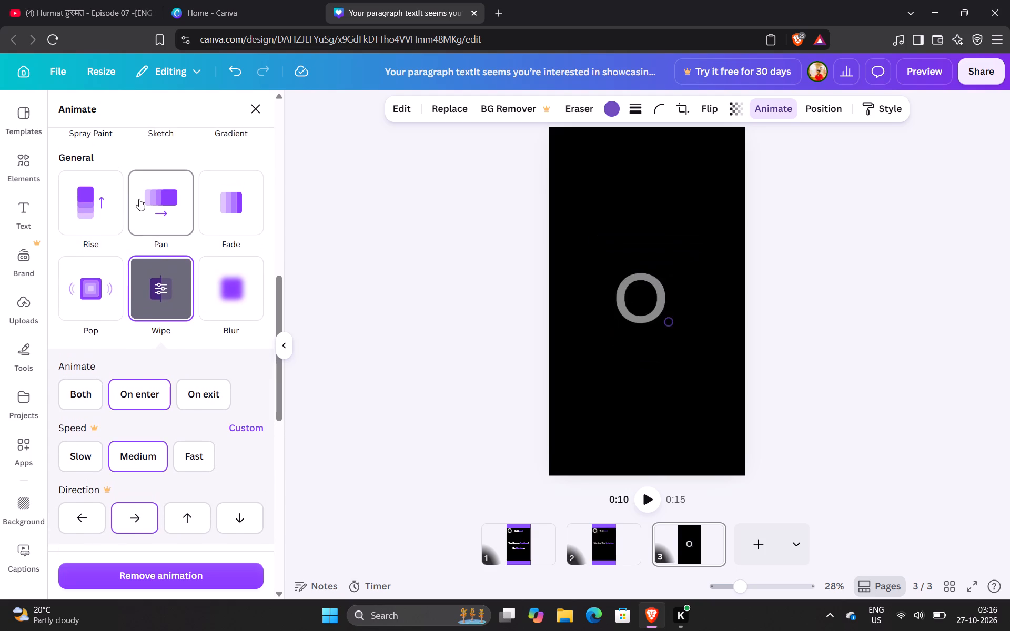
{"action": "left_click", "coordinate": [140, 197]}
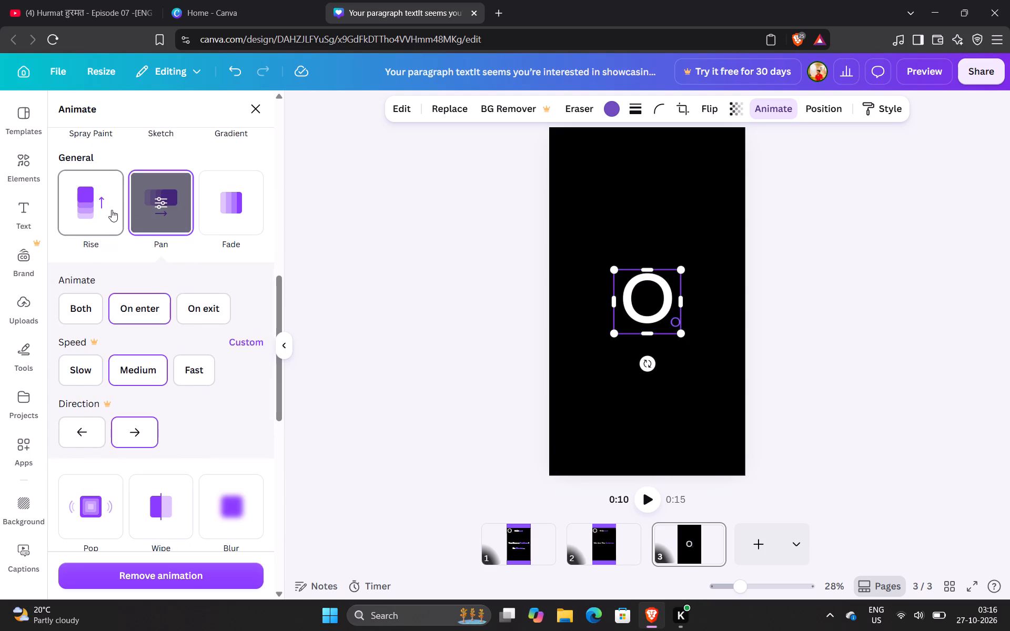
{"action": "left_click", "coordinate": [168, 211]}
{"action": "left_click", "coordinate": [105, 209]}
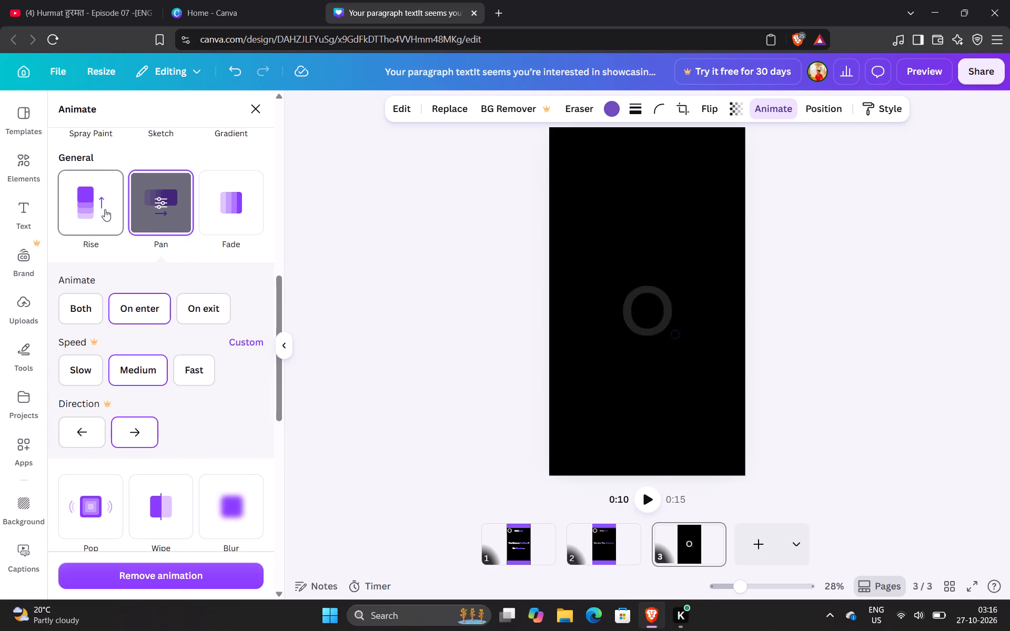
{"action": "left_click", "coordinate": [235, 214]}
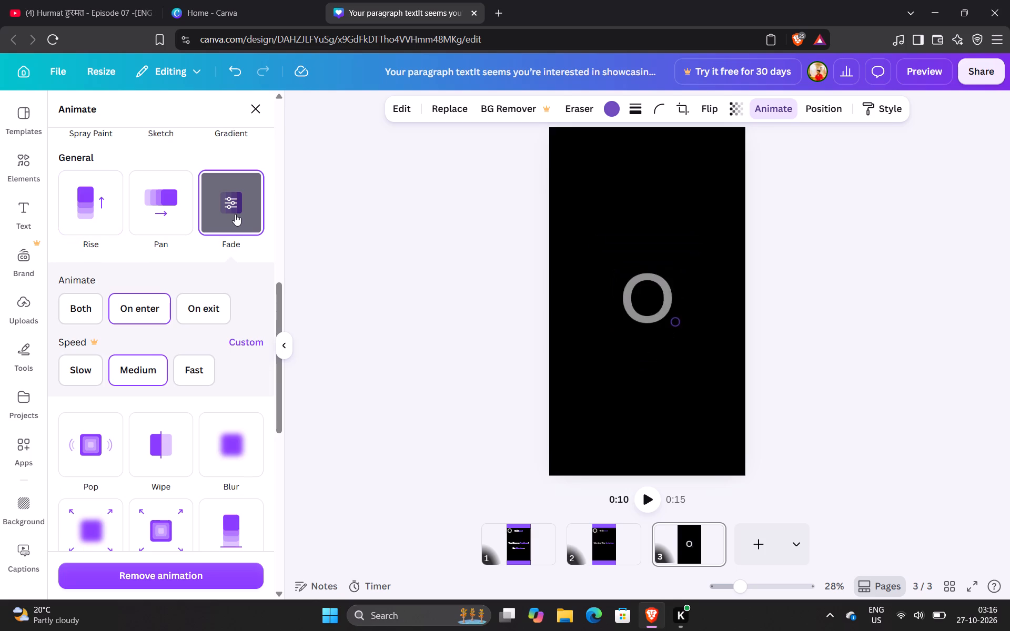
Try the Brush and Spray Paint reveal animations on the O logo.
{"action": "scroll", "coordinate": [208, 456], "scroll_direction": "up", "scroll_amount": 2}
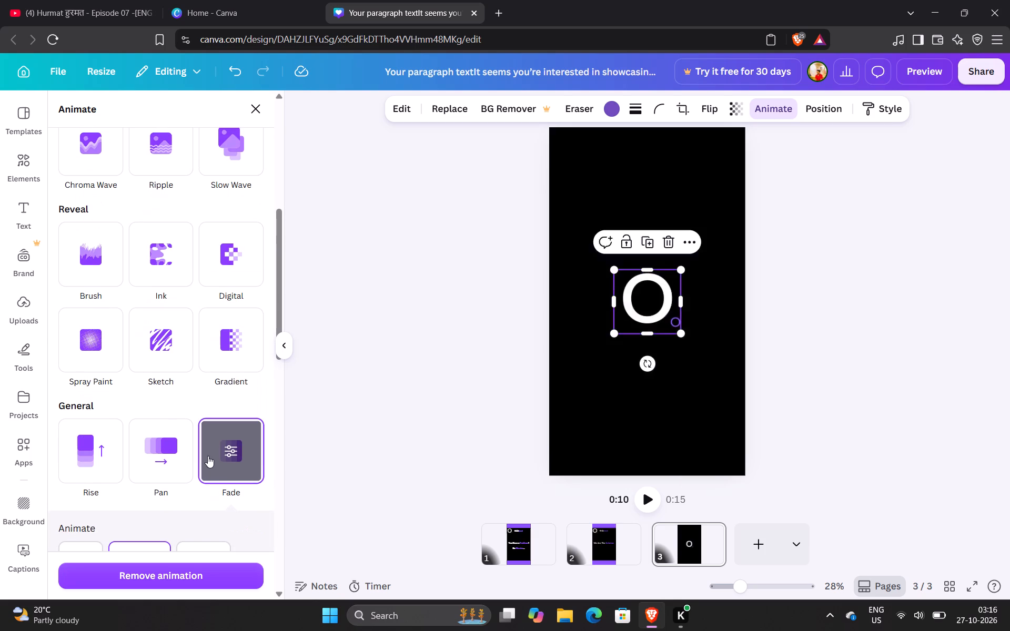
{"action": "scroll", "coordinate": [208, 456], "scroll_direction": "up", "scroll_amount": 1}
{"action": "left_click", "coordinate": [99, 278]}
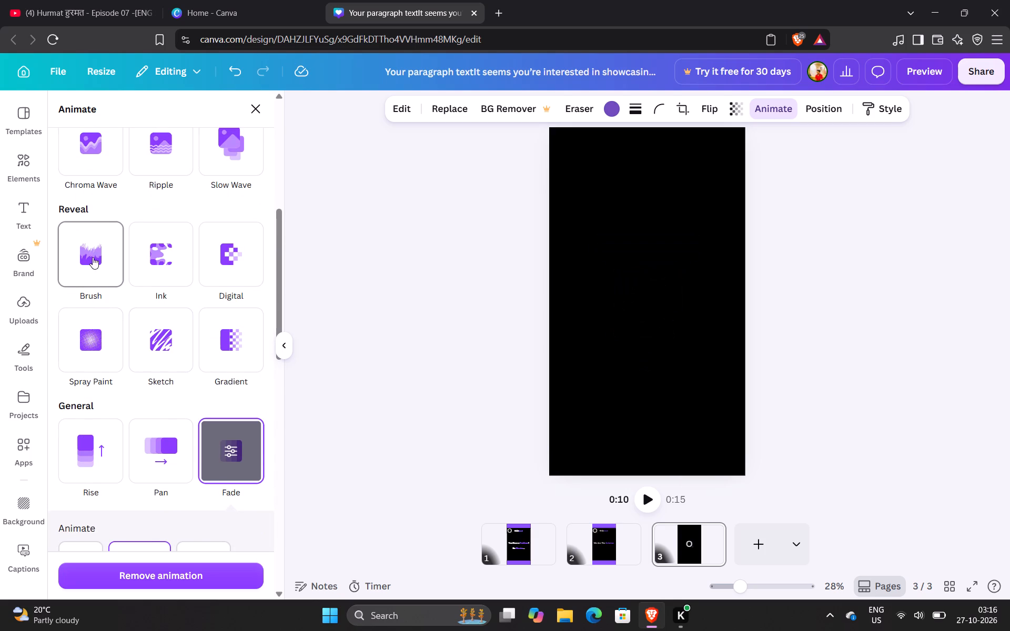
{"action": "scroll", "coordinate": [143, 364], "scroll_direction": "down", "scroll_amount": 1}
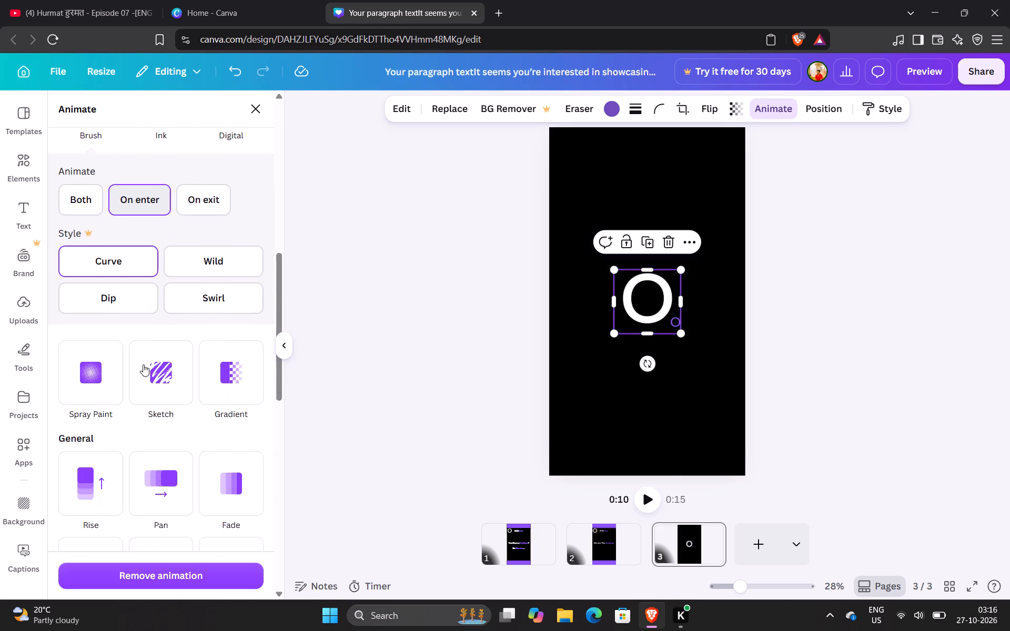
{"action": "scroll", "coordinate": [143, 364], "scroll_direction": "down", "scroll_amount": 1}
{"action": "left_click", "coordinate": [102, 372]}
Apply the Pop animation to the O logo on page 3.
{"action": "scroll", "coordinate": [161, 428], "scroll_direction": "down", "scroll_amount": 2}
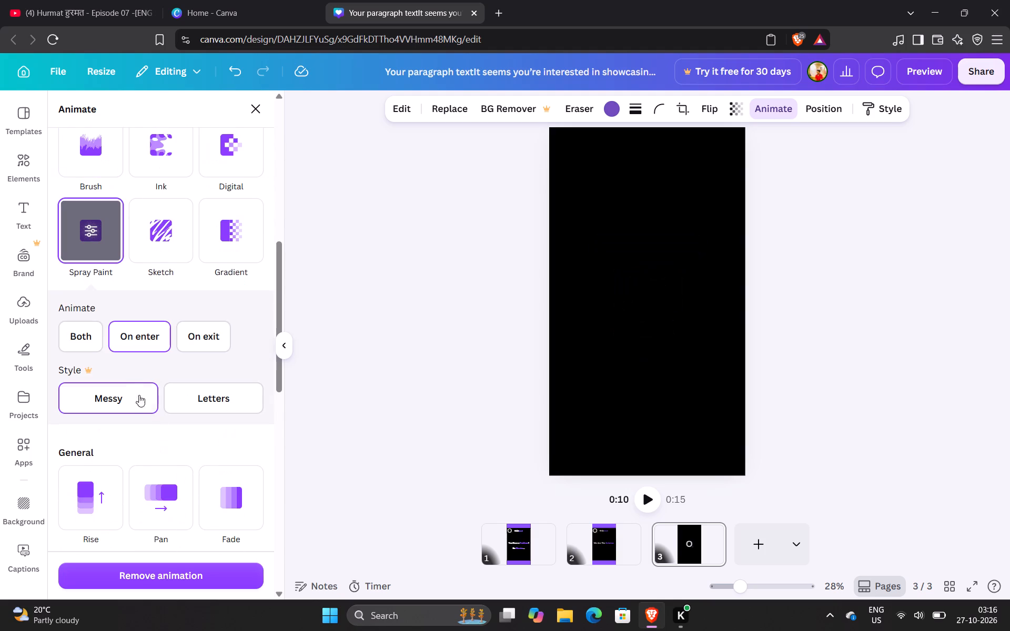
{"action": "scroll", "coordinate": [132, 366], "scroll_direction": "down", "scroll_amount": 2}
{"action": "left_click", "coordinate": [91, 388]}
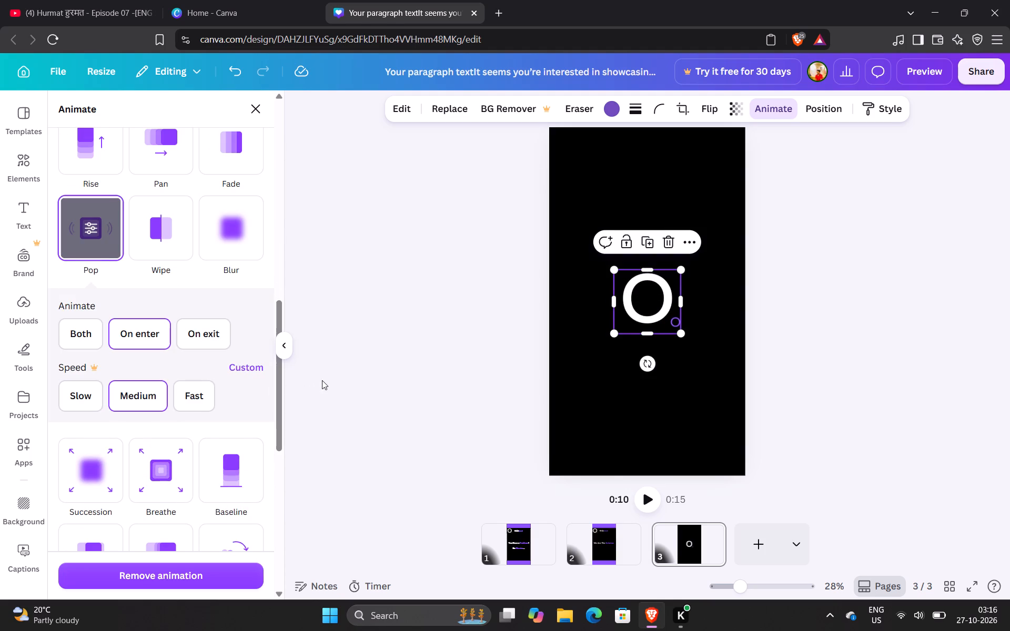
{"action": "left_click", "coordinate": [440, 374]}
{"action": "left_click", "coordinate": [860, 412]}
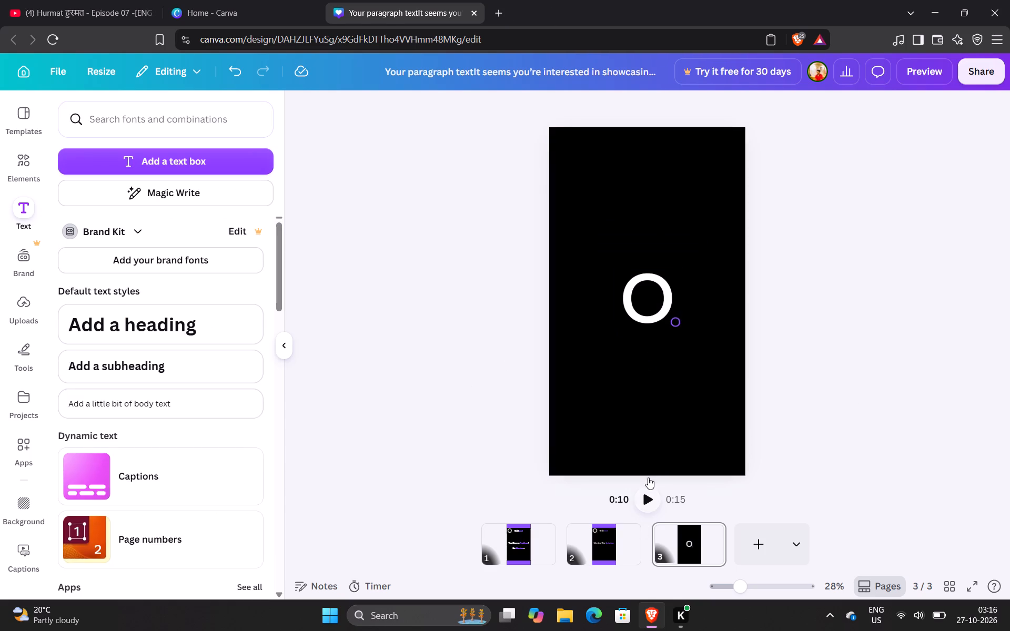
Preview the design to check the closing page's logo animation, and return to the editor.
{"action": "left_click", "coordinate": [923, 67]}
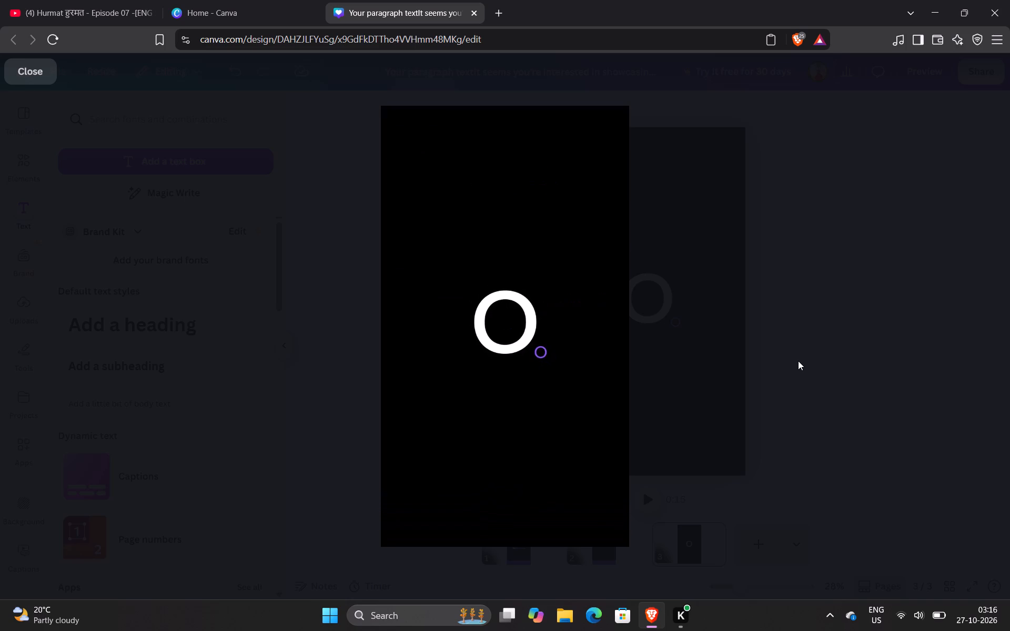
{"action": "left_click", "coordinate": [872, 228]}
{"action": "left_click", "coordinate": [655, 284]}
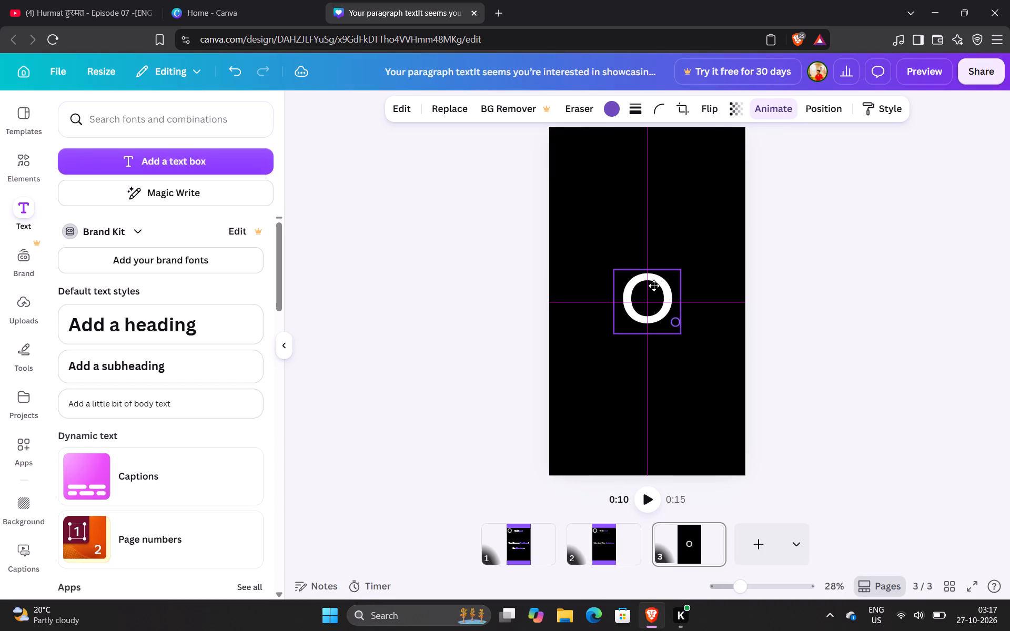
{"action": "left_click", "coordinate": [856, 366]}
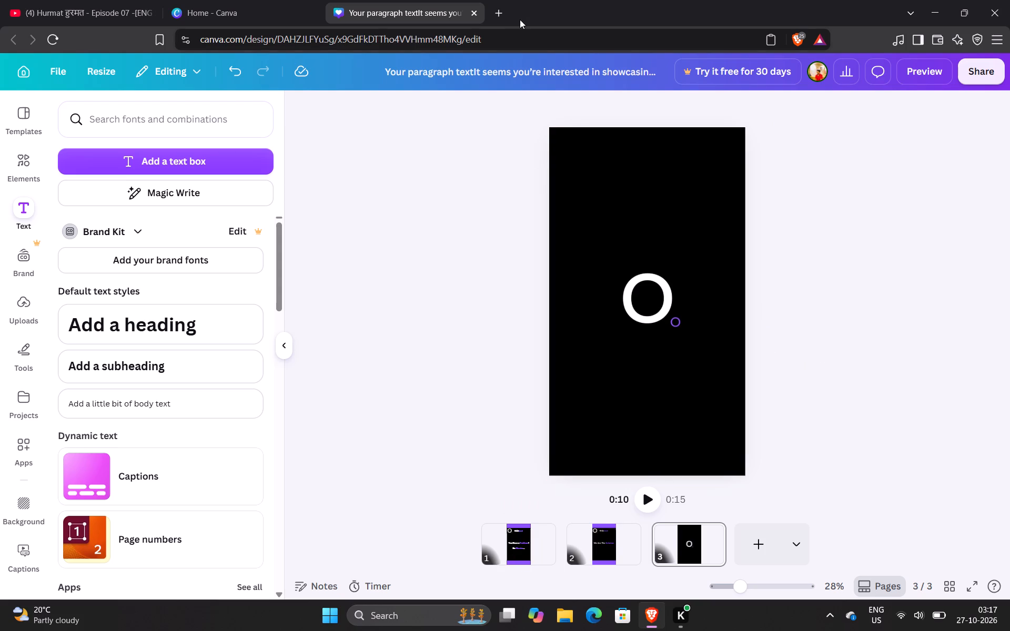
Search the web for "add bg music" in a new browser tab.
{"action": "left_click", "coordinate": [500, 11]}
{"action": "left_click", "coordinate": [467, 36]}
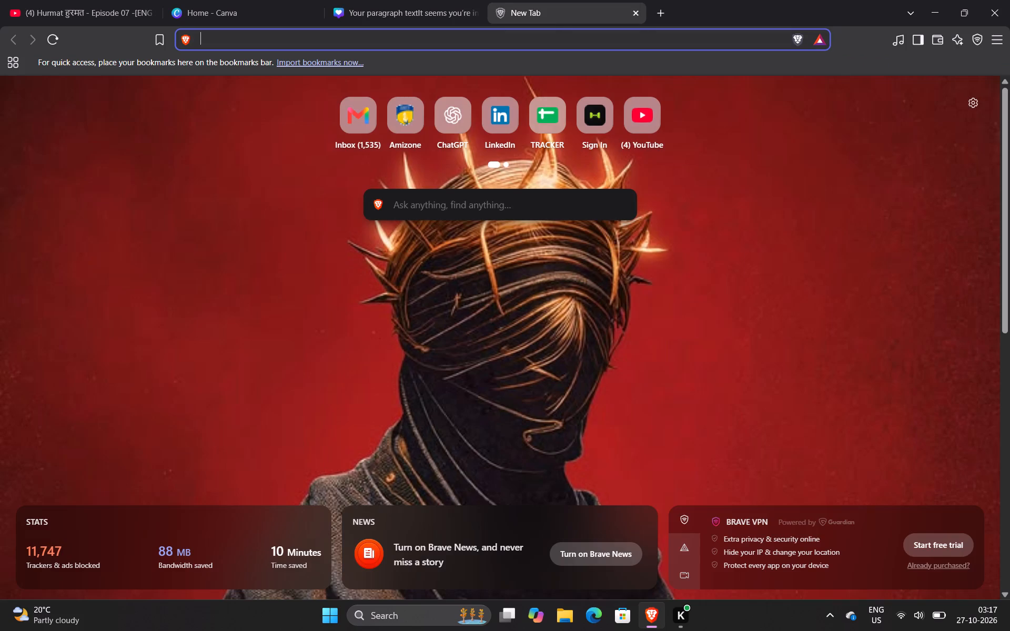
{"action": "type", "text": "ad"}
{"action": "key", "text": "space"}
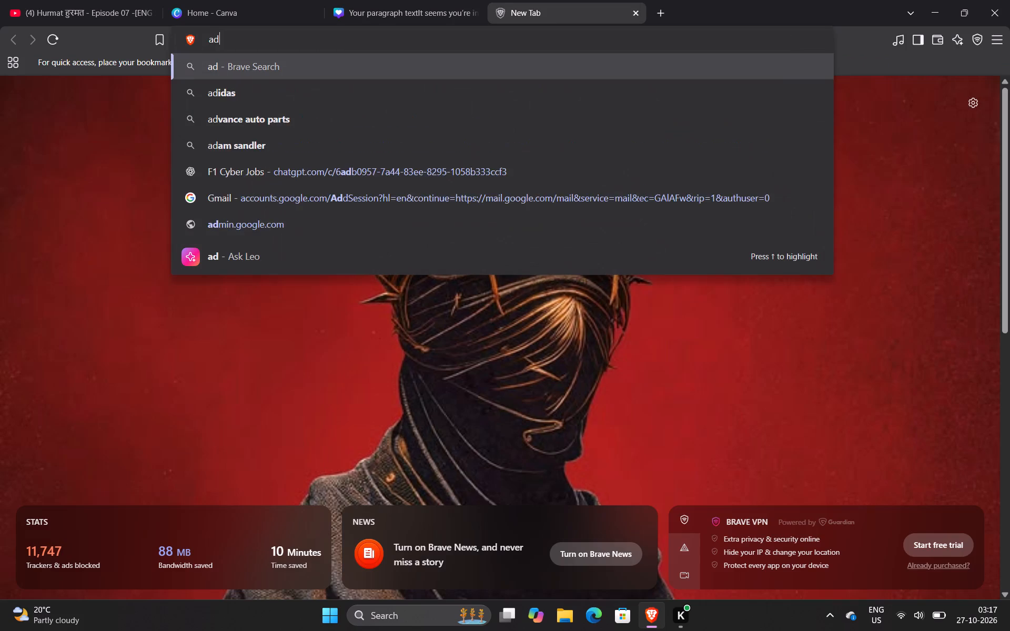
{"action": "key", "text": "BackSpace"}
{"action": "type", "text": "d musi"}
{"action": "key", "text": "BackSpace"}
{"action": "key", "text": "BackSpace"}
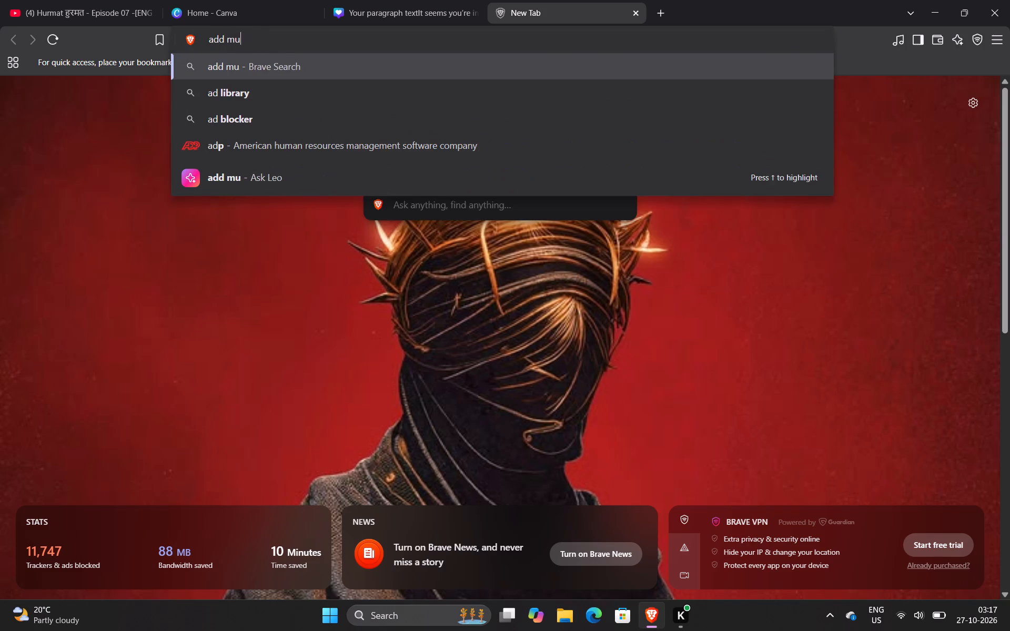
{"action": "key", "text": "BackSpace"}
{"action": "key", "text": "BackSpace"}
{"action": "type", "text": "bg music"}
{"action": "key", "text": "Return"}
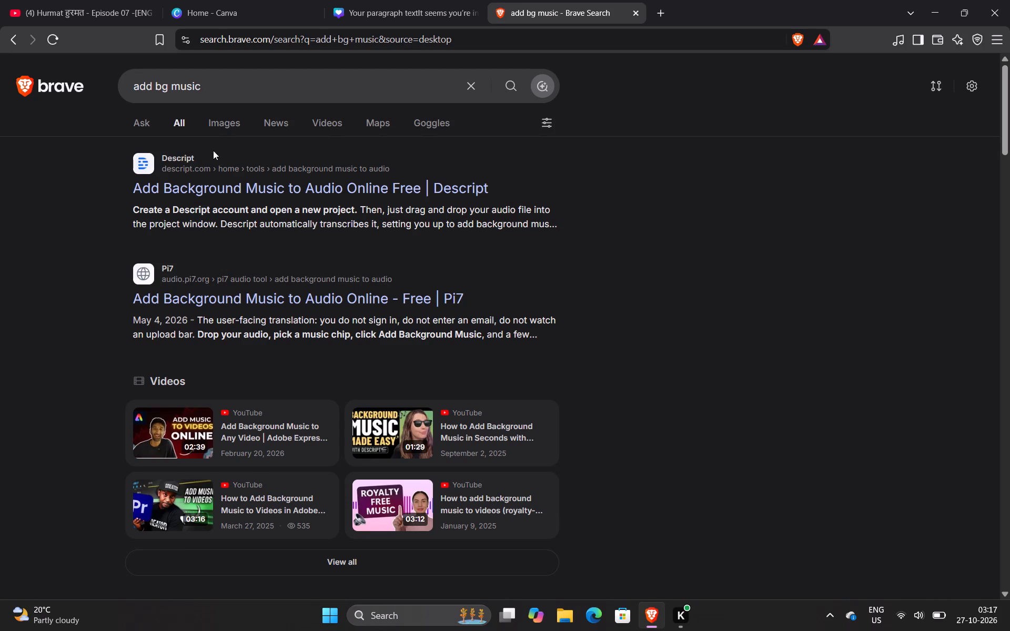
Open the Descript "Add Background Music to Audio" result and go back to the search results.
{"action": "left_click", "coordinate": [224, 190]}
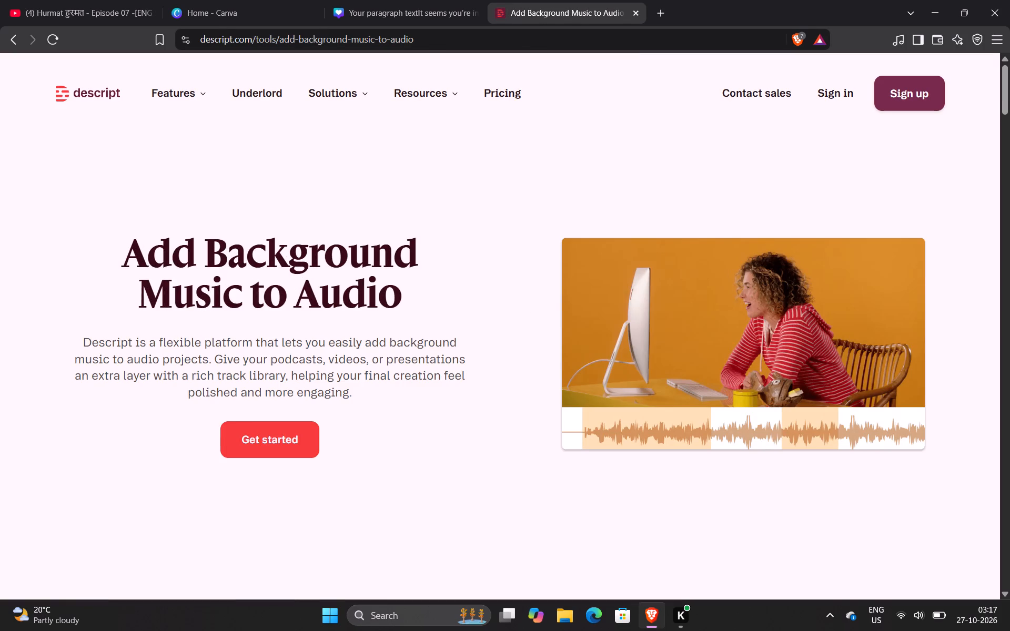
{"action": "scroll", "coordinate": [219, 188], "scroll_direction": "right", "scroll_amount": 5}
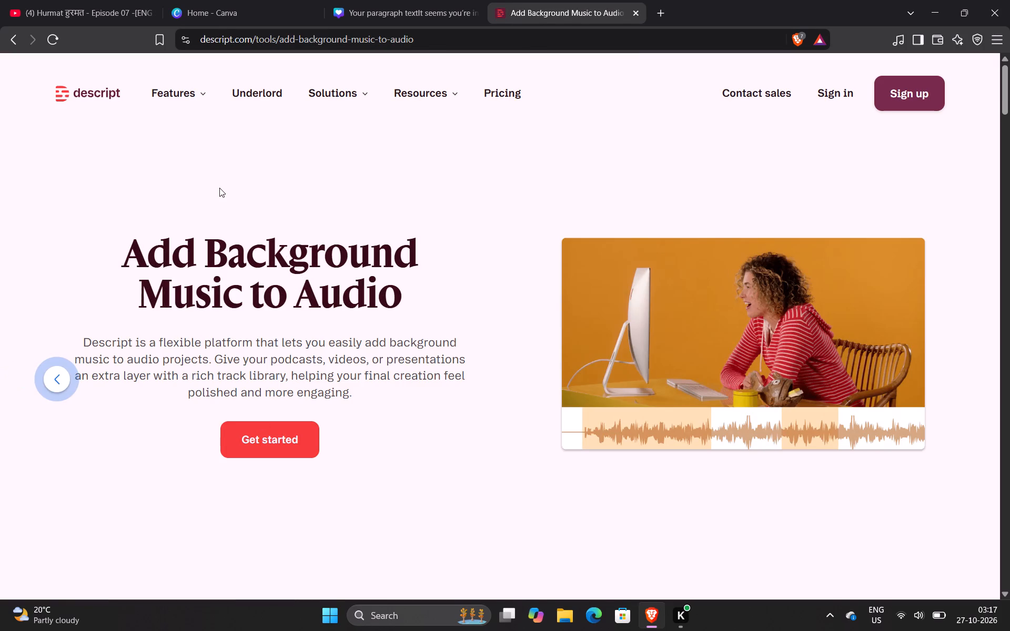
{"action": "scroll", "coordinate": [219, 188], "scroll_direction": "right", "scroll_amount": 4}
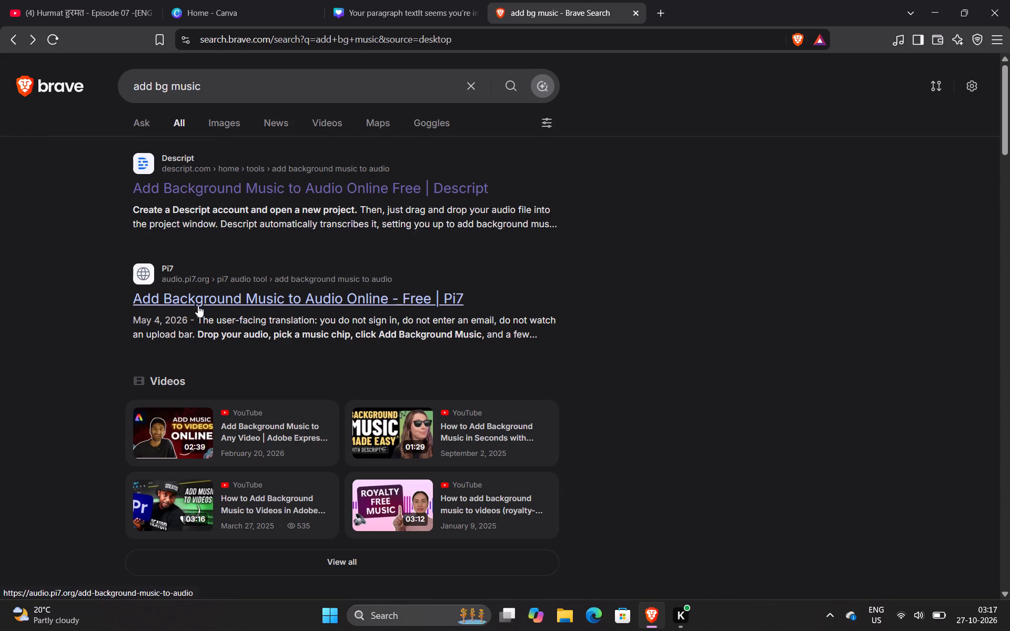
Change the web search to "ad bg music".
{"action": "left_click", "coordinate": [151, 95]}
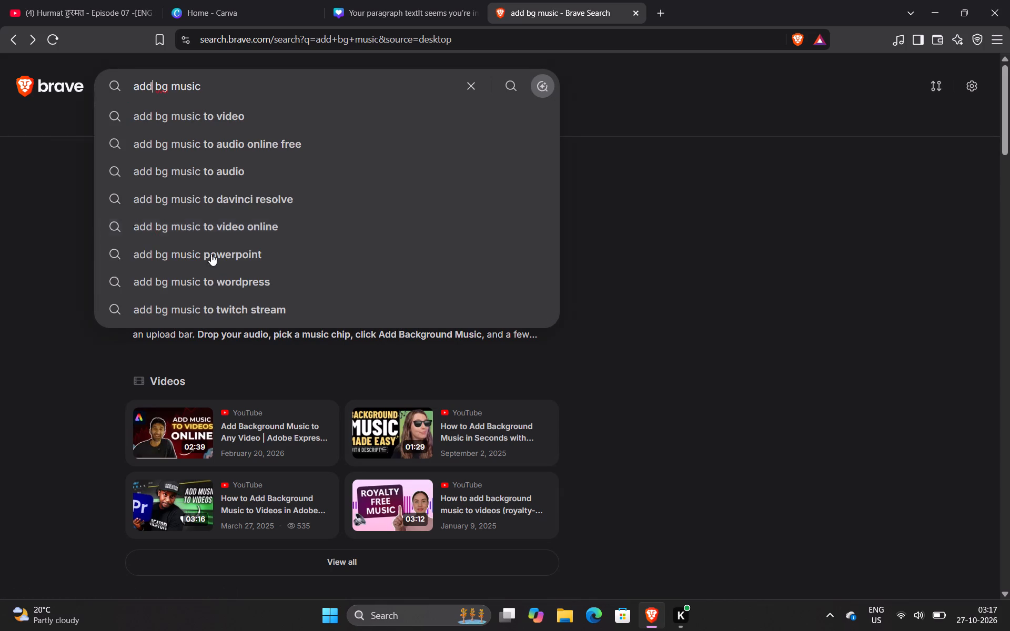
{"action": "key", "text": "BackSpace"}
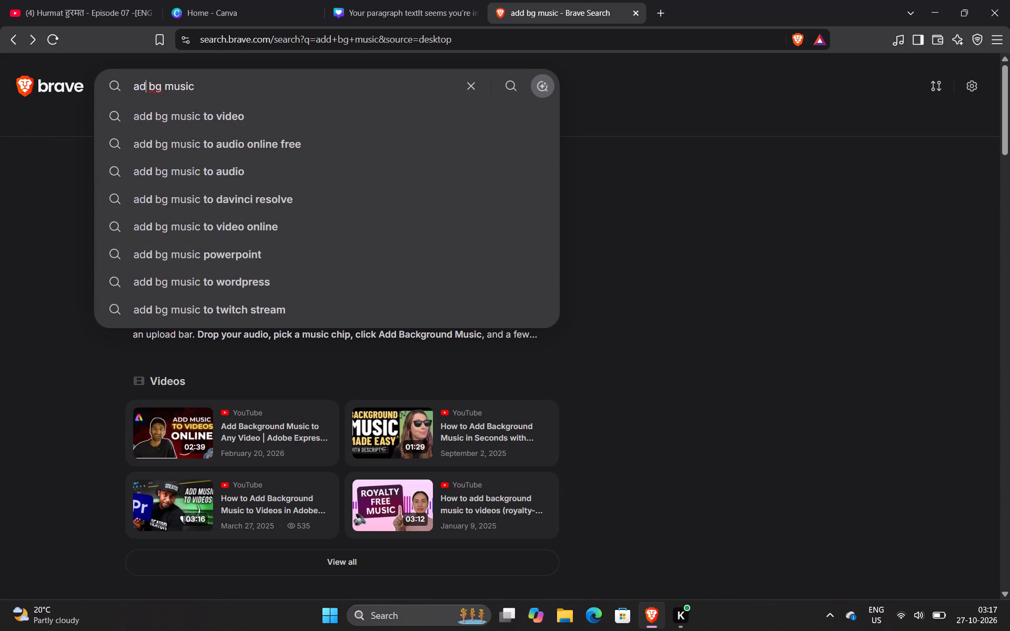
{"action": "key", "text": "BackSpace"}
{"action": "key", "text": "BackSpace"}
{"action": "type", "text": "ed"}
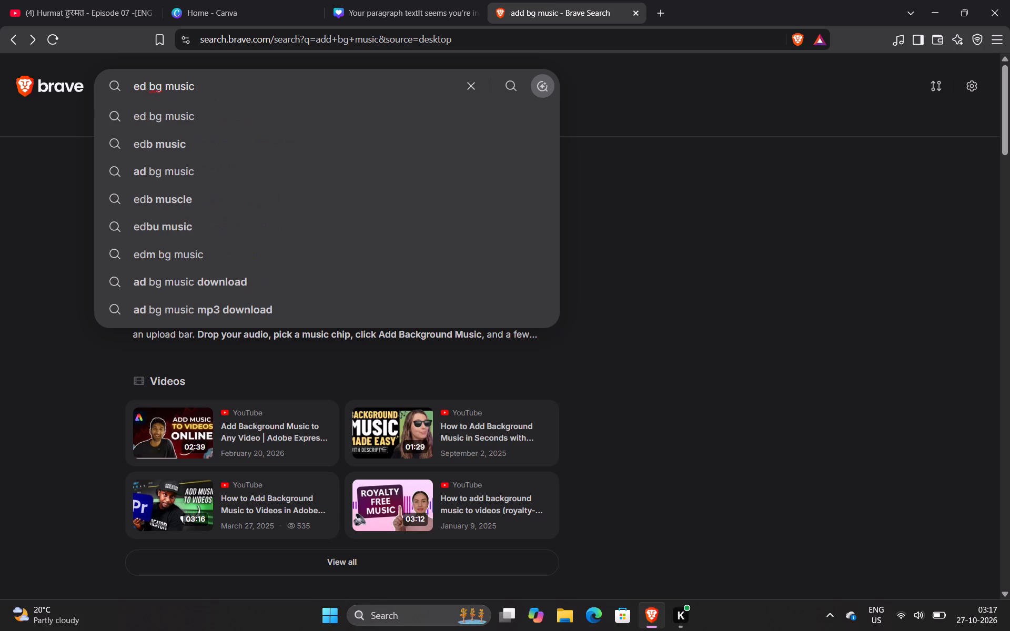
{"action": "key", "text": "BackSpace"}
{"action": "key", "text": "BackSpace"}
{"action": "type", "text": "ad"}
{"action": "key", "text": "Return"}
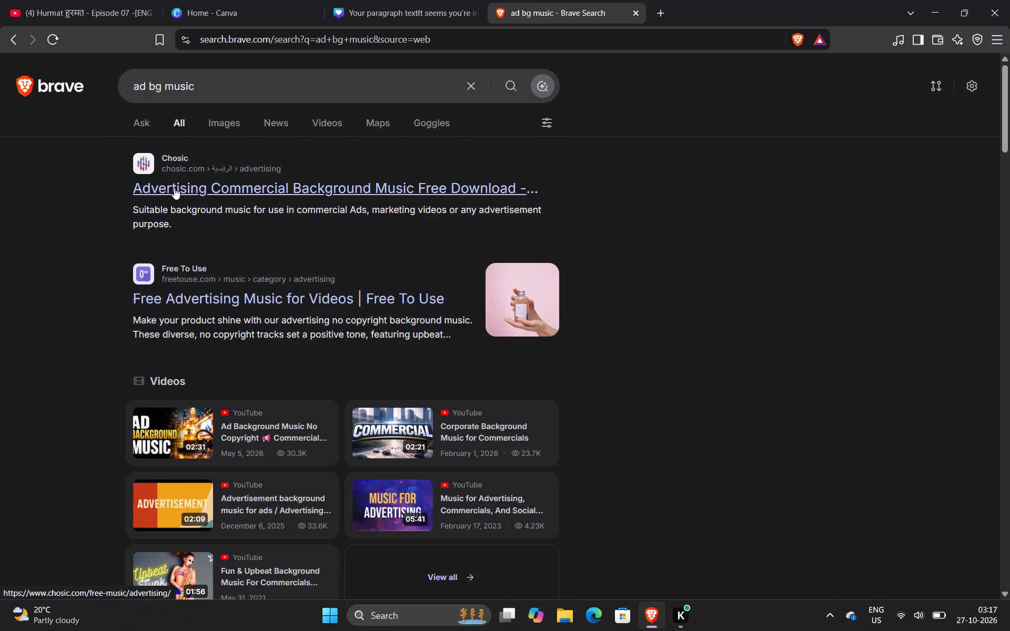
Open Chosic's advertising music result and listen to Upbeat and Precious Memories in its Presentation category.
{"action": "left_click", "coordinate": [174, 188]}
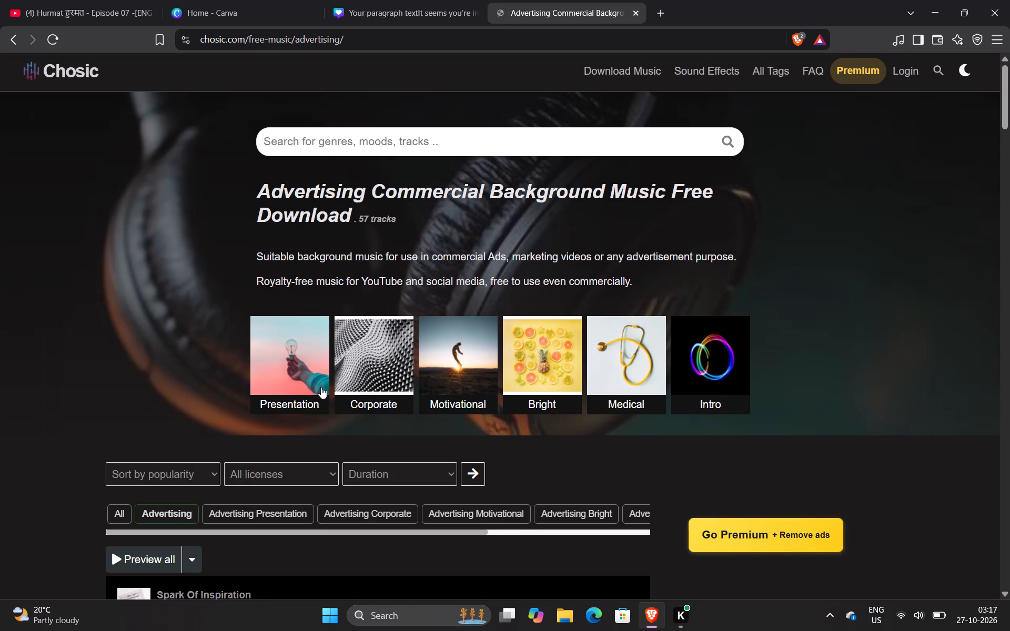
{"action": "left_click", "coordinate": [306, 366]}
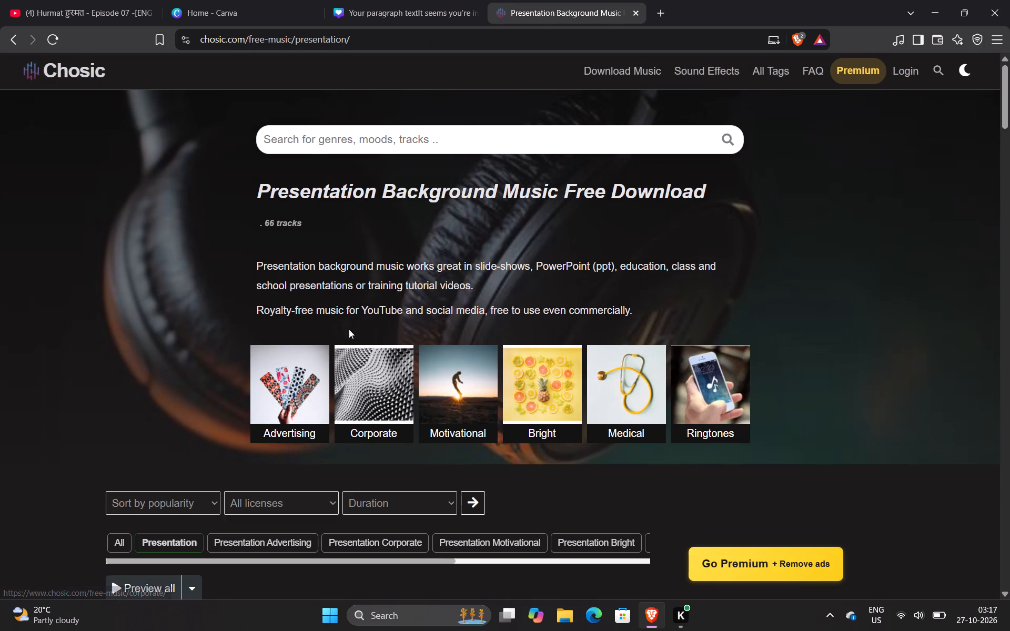
{"action": "scroll", "coordinate": [432, 434], "scroll_direction": "down", "scroll_amount": 4}
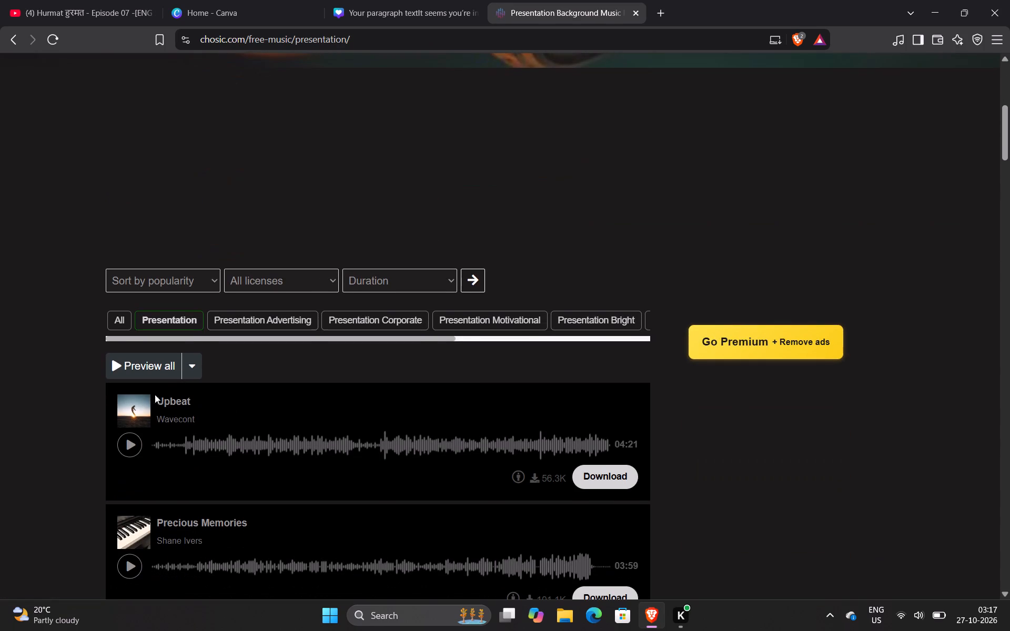
{"action": "left_click", "coordinate": [129, 449]}
{"action": "scroll", "coordinate": [218, 456], "scroll_direction": "down", "scroll_amount": 1}
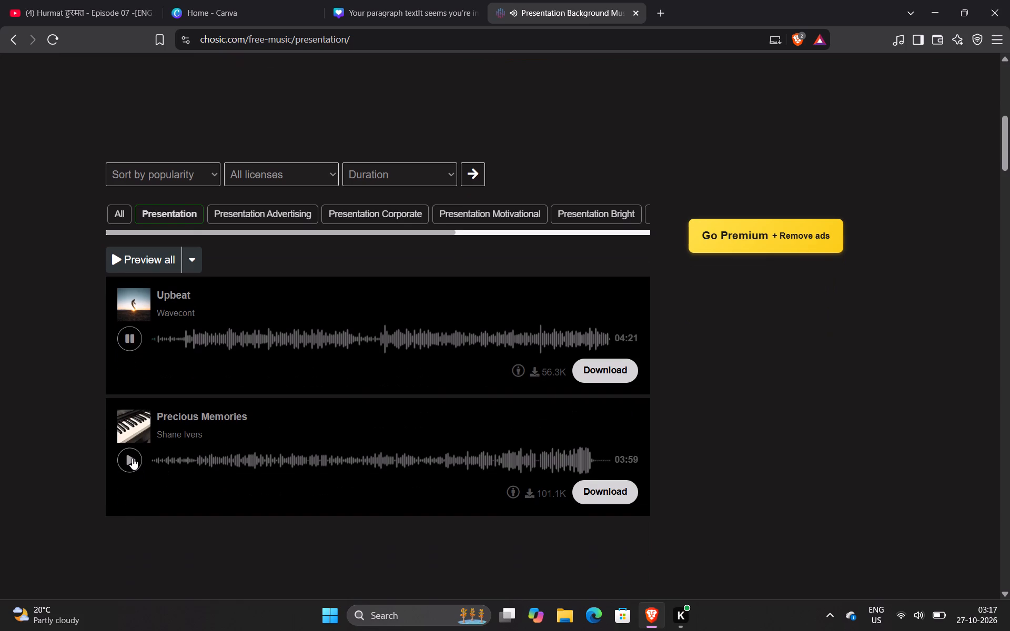
{"action": "left_click", "coordinate": [132, 458]}
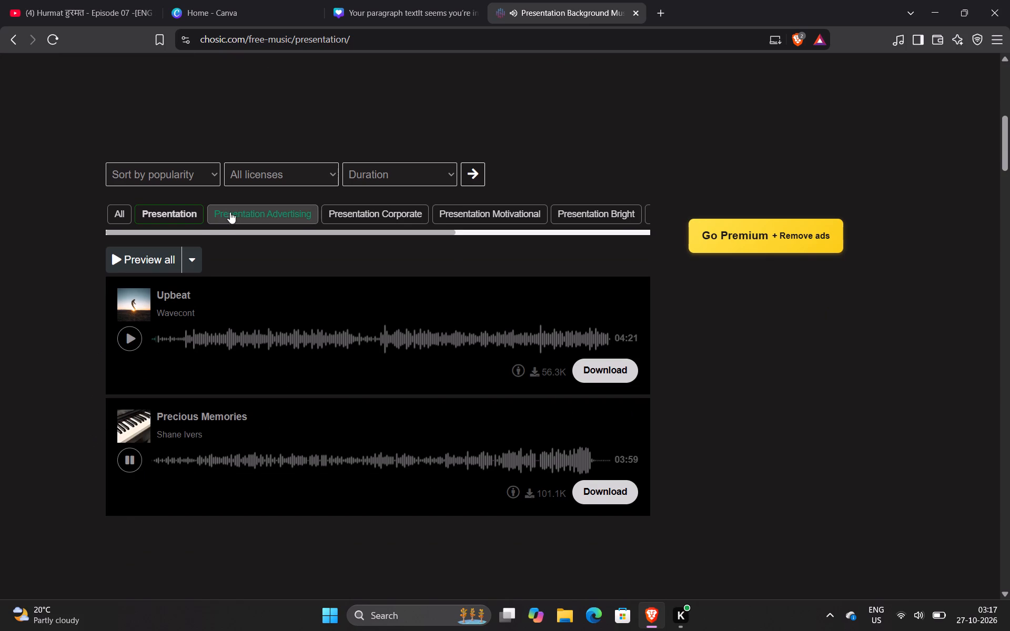
Open Chosic's Corporate music category and preview the track Lights.
{"action": "scroll", "coordinate": [171, 281], "scroll_direction": "up", "scroll_amount": 6}
{"action": "left_click", "coordinate": [399, 386]}
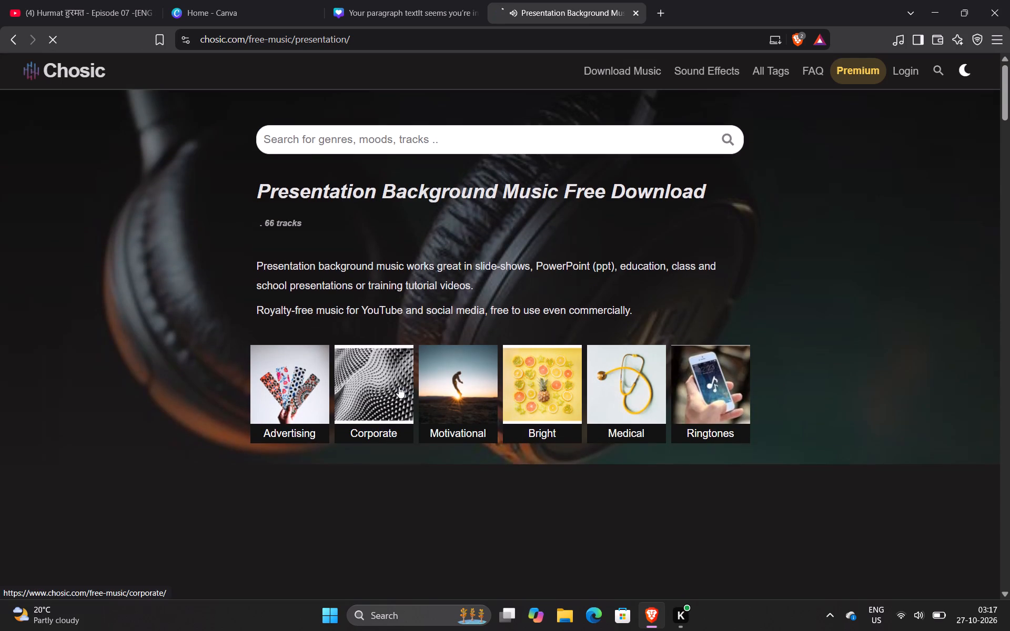
{"action": "scroll", "coordinate": [399, 386], "scroll_direction": "down", "scroll_amount": 4}
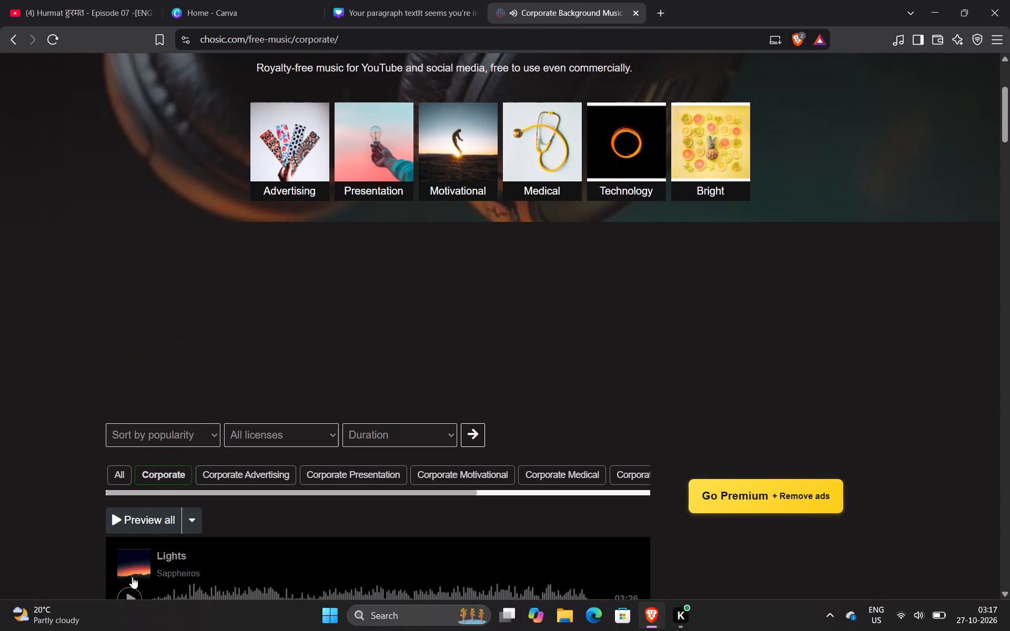
{"action": "left_click", "coordinate": [131, 585]}
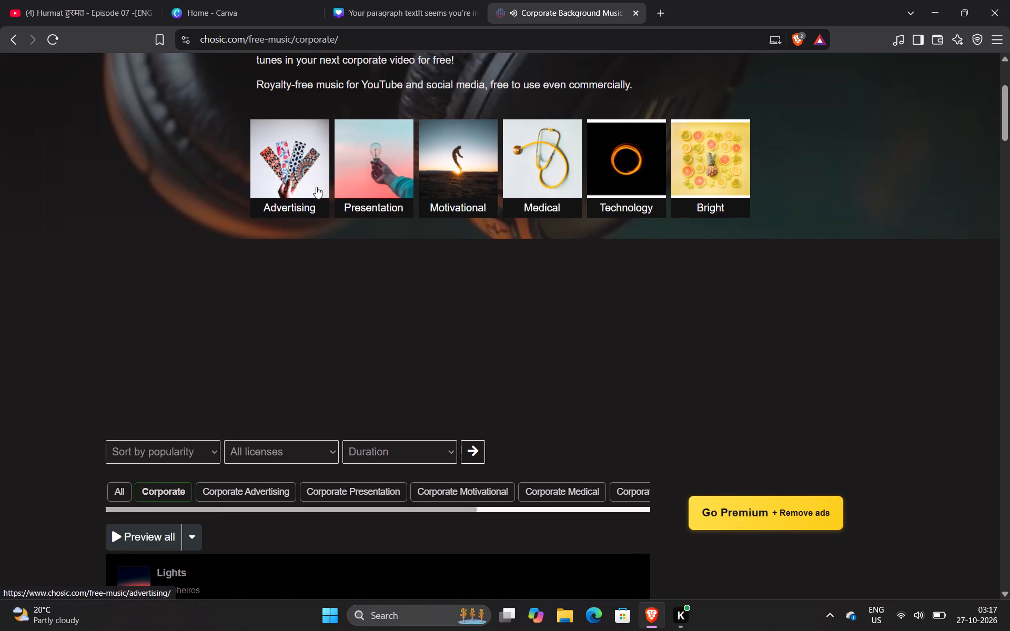
Open Chosic's Advertising music category and compare the tracks Spark Of Inspiration and Main Street by listening to them.
{"action": "left_click", "coordinate": [316, 186]}
{"action": "scroll", "coordinate": [256, 345], "scroll_direction": "down", "scroll_amount": 3}
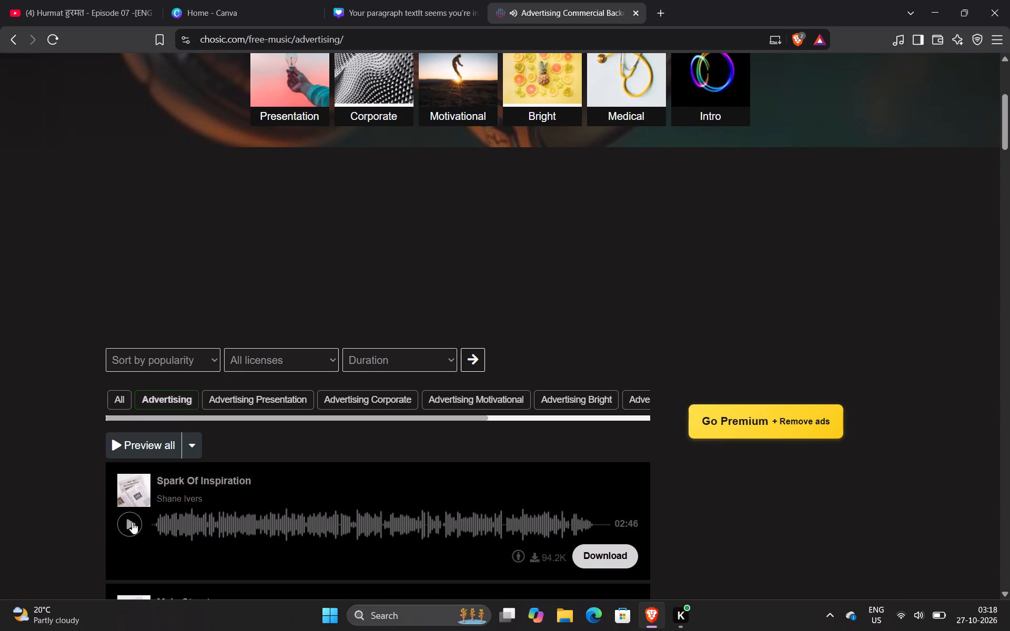
{"action": "left_click", "coordinate": [135, 518]}
{"action": "scroll", "coordinate": [62, 475], "scroll_direction": "down", "scroll_amount": 2}
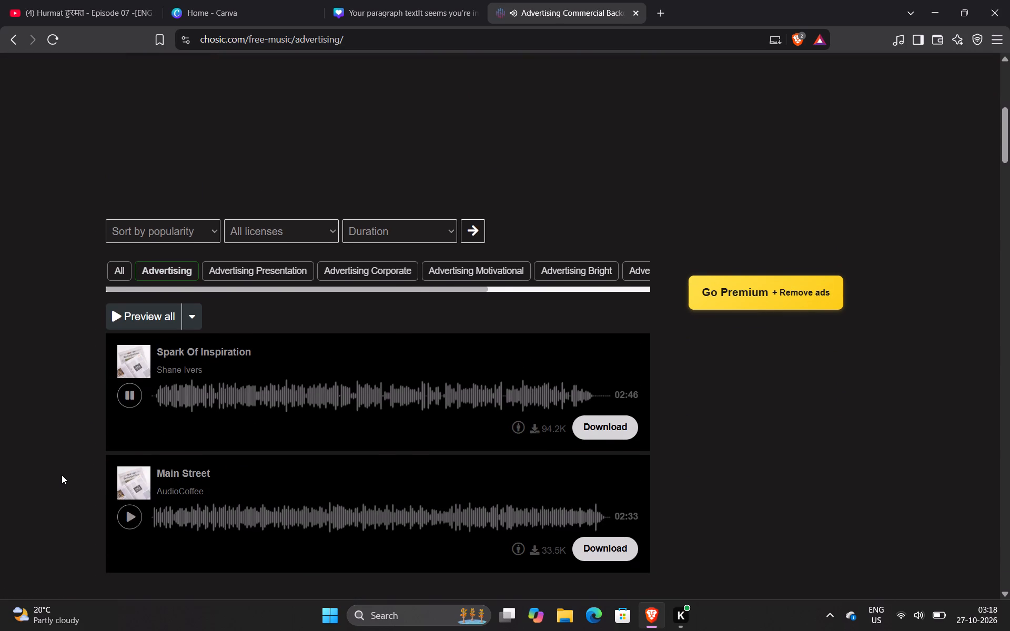
{"action": "left_click", "coordinate": [116, 517]}
{"action": "left_click", "coordinate": [127, 518]}
{"action": "left_click", "coordinate": [129, 401]}
Open the Intro music category and preview Circus Theme (Entry Of The Gladiators) – Brass Version and Unused Shop Loop.
{"action": "scroll", "coordinate": [274, 319], "scroll_direction": "up", "scroll_amount": 1}
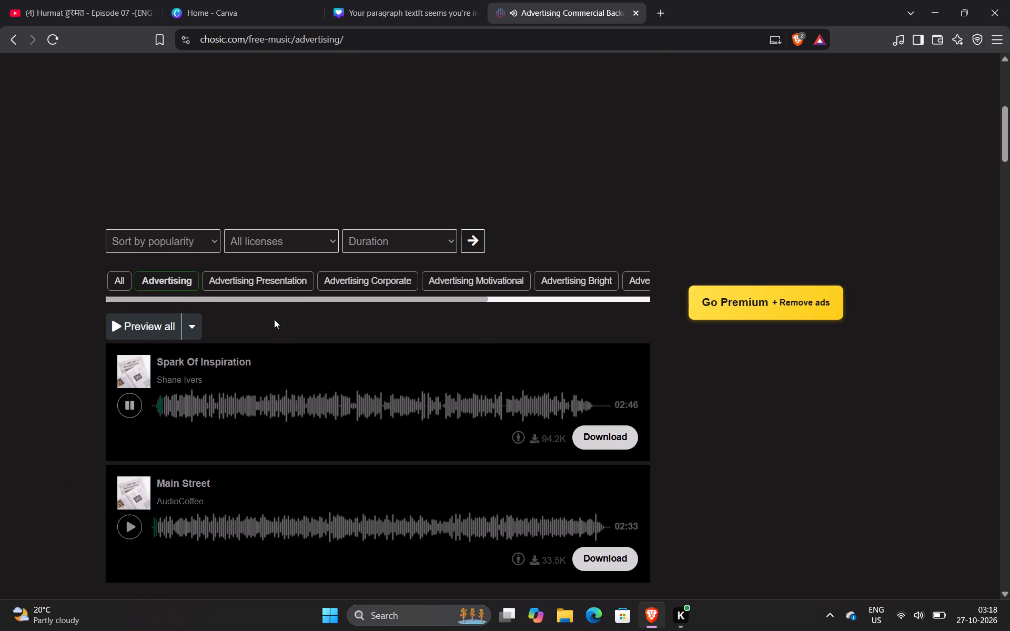
{"action": "scroll", "coordinate": [274, 319], "scroll_direction": "up", "scroll_amount": 1}
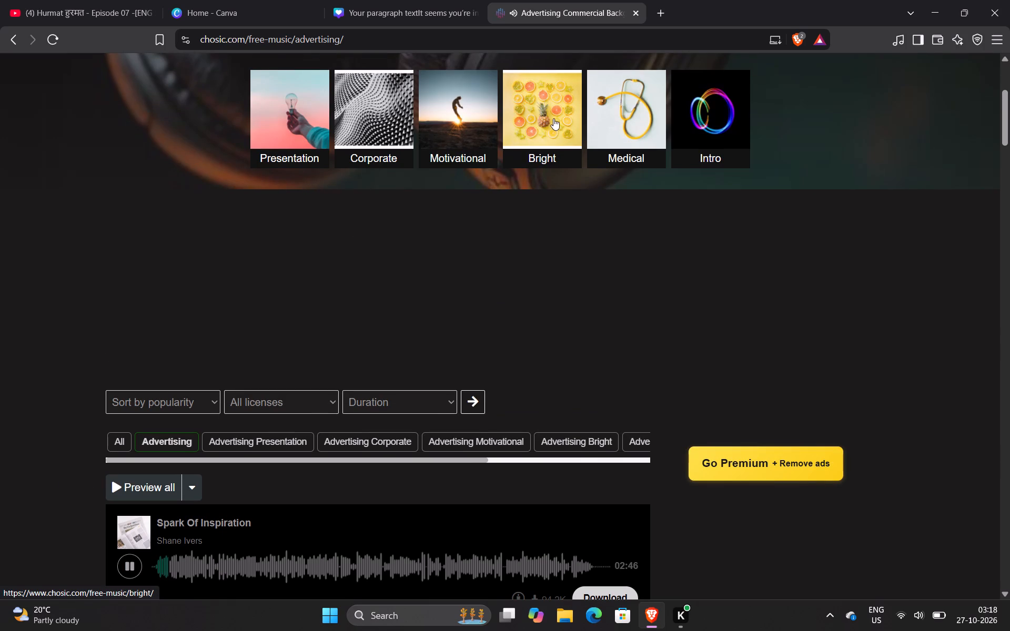
{"action": "left_click", "coordinate": [714, 119]}
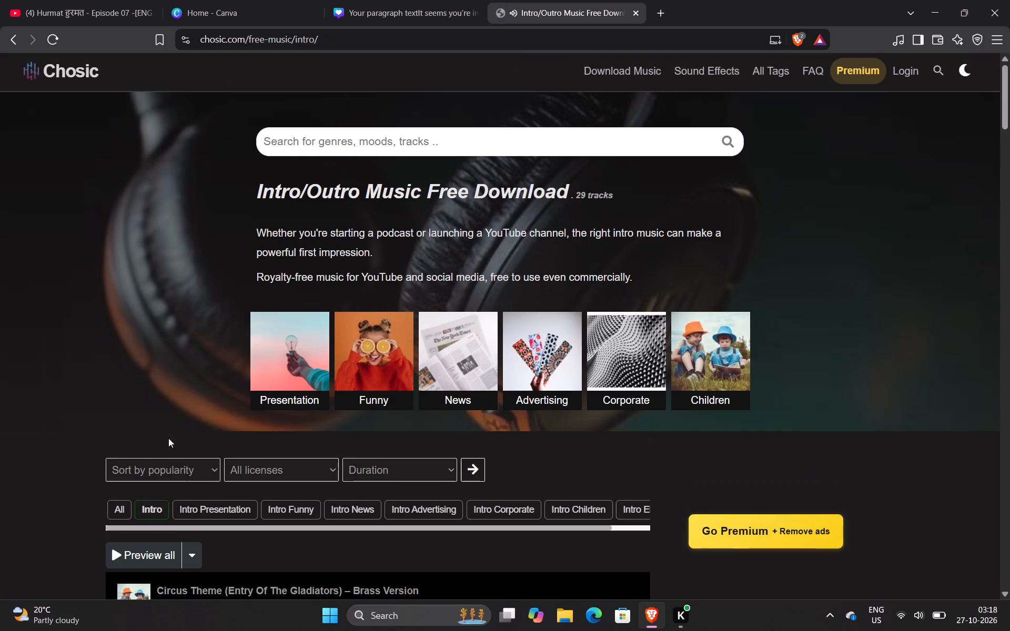
{"action": "scroll", "coordinate": [159, 439], "scroll_direction": "down", "scroll_amount": 3}
{"action": "left_click", "coordinate": [129, 513]}
{"action": "scroll", "coordinate": [74, 513], "scroll_direction": "down", "scroll_amount": 1}
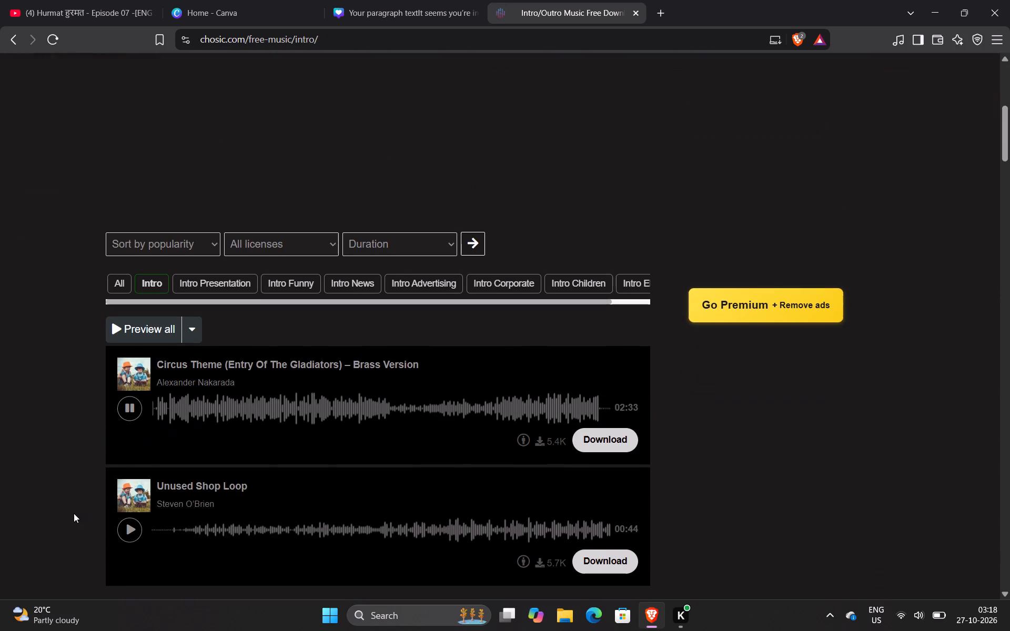
{"action": "scroll", "coordinate": [74, 513], "scroll_direction": "down", "scroll_amount": 2}
{"action": "left_click", "coordinate": [127, 415]}
Open the News music category and preview the tracks Cutting Edge and Valiant Knights.
{"action": "scroll", "coordinate": [69, 388], "scroll_direction": "up", "scroll_amount": 1}
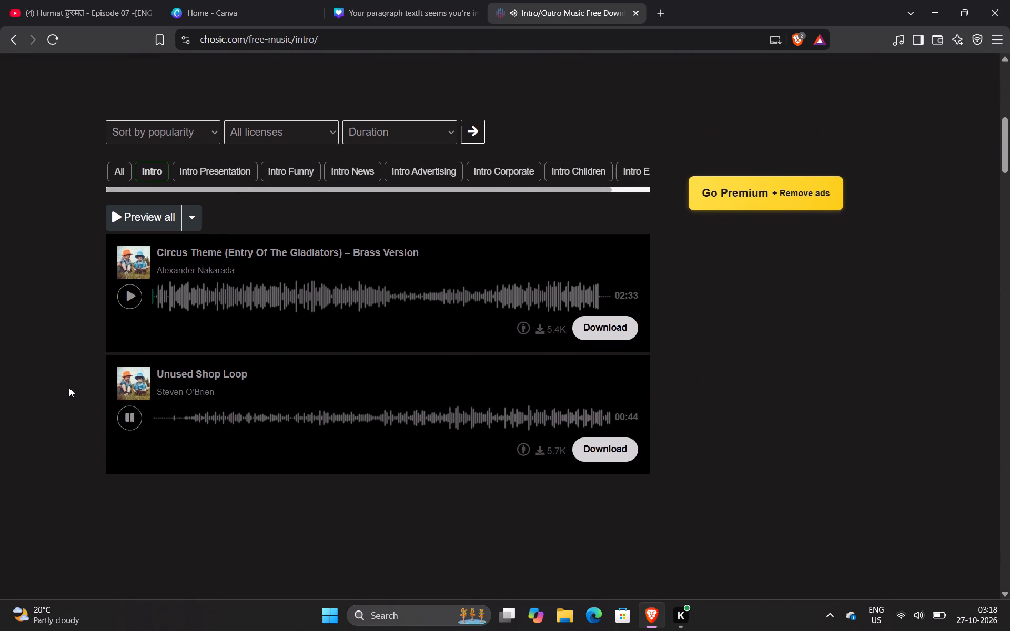
{"action": "scroll", "coordinate": [69, 388], "scroll_direction": "up", "scroll_amount": 4}
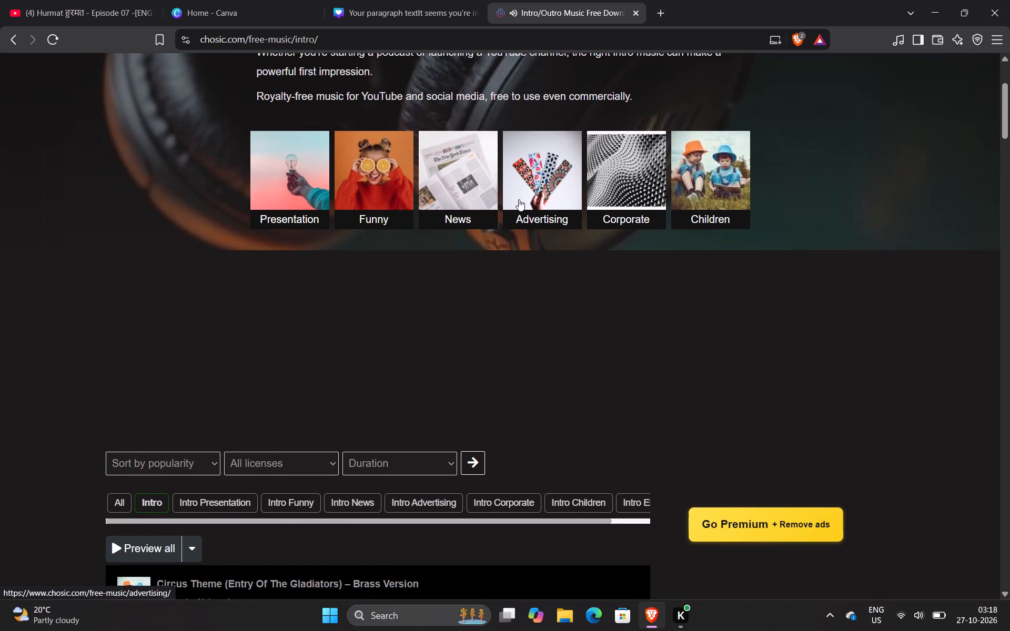
{"action": "left_click", "coordinate": [467, 185]}
{"action": "scroll", "coordinate": [257, 518], "scroll_direction": "down", "scroll_amount": 3}
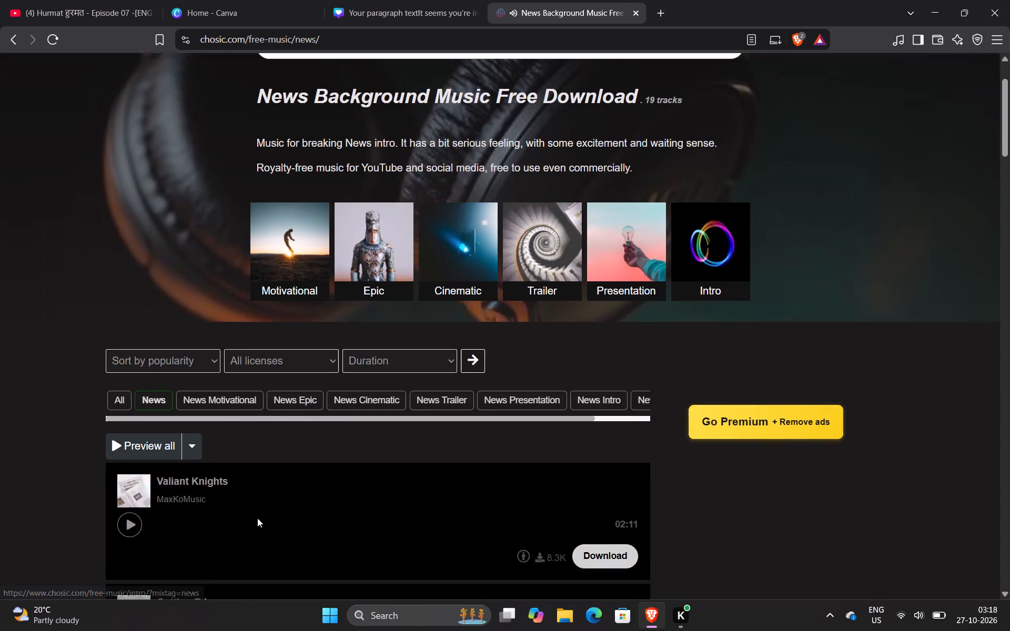
{"action": "scroll", "coordinate": [257, 518], "scroll_direction": "down", "scroll_amount": 3}
{"action": "left_click", "coordinate": [128, 279]}
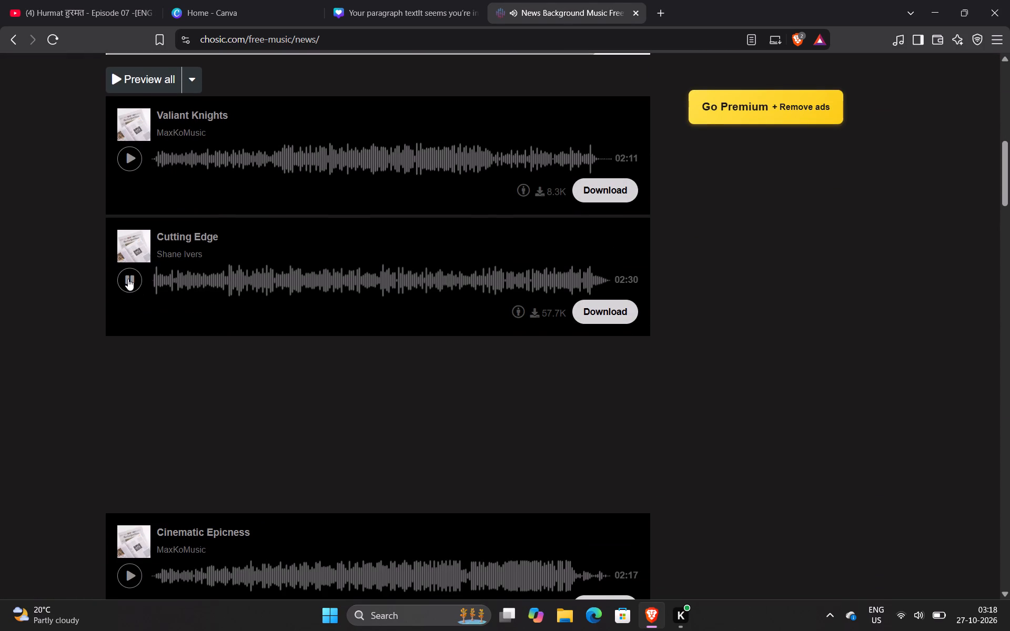
{"action": "left_click", "coordinate": [130, 157]}
Preview Cinematic Epicness, Pure Epicness, Partners In Crime and Main Street in the News category.
{"action": "scroll", "coordinate": [144, 356], "scroll_direction": "down", "scroll_amount": 1}
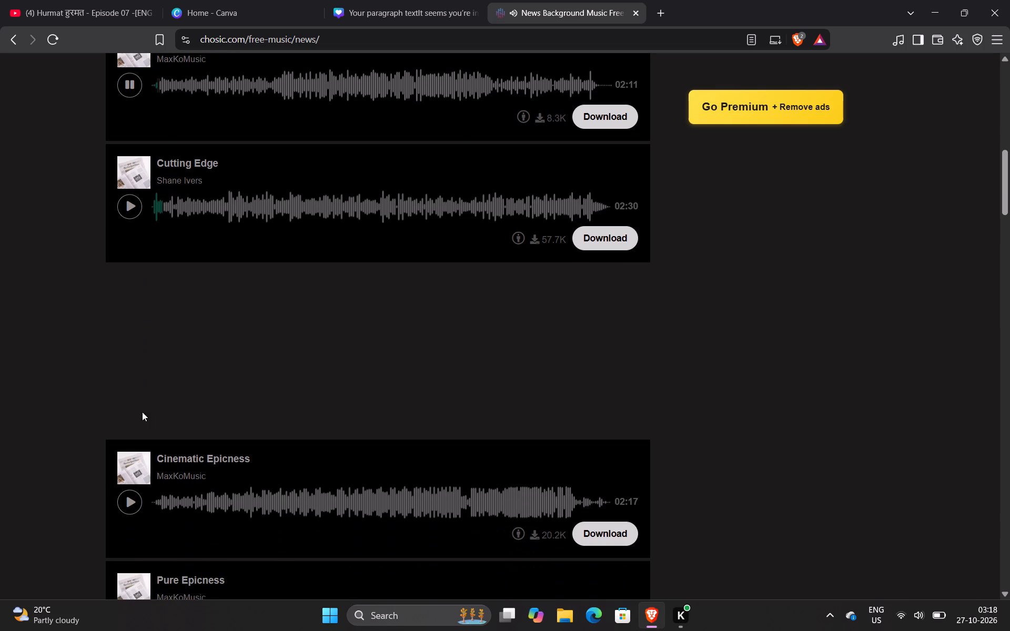
{"action": "scroll", "coordinate": [152, 375], "scroll_direction": "down", "scroll_amount": 1}
{"action": "left_click", "coordinate": [130, 455]}
{"action": "scroll", "coordinate": [87, 511], "scroll_direction": "down", "scroll_amount": 1}
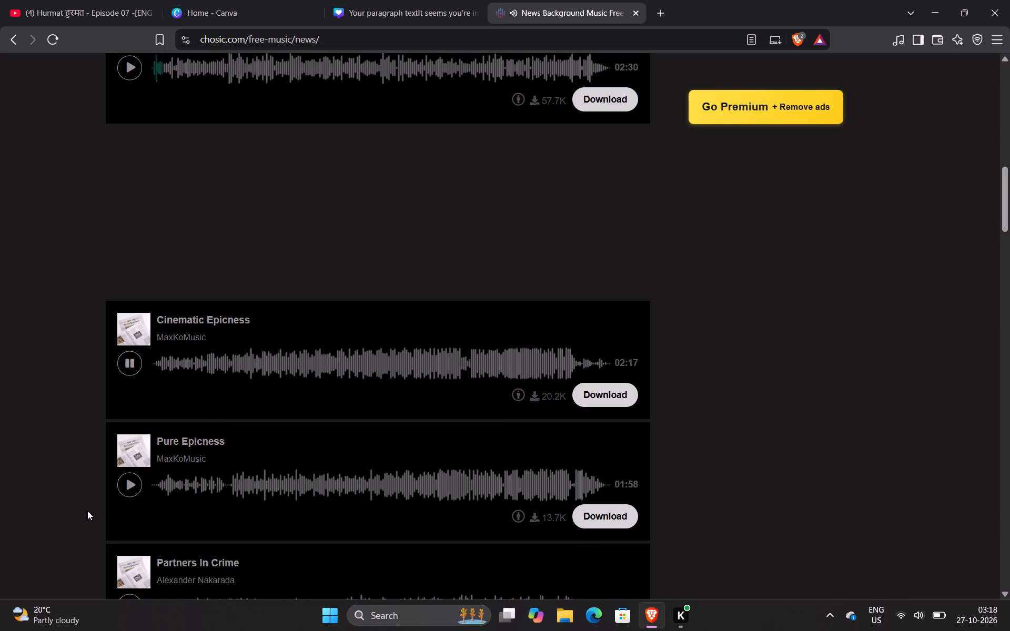
{"action": "left_click", "coordinate": [127, 482]}
{"action": "scroll", "coordinate": [92, 490], "scroll_direction": "down", "scroll_amount": 1}
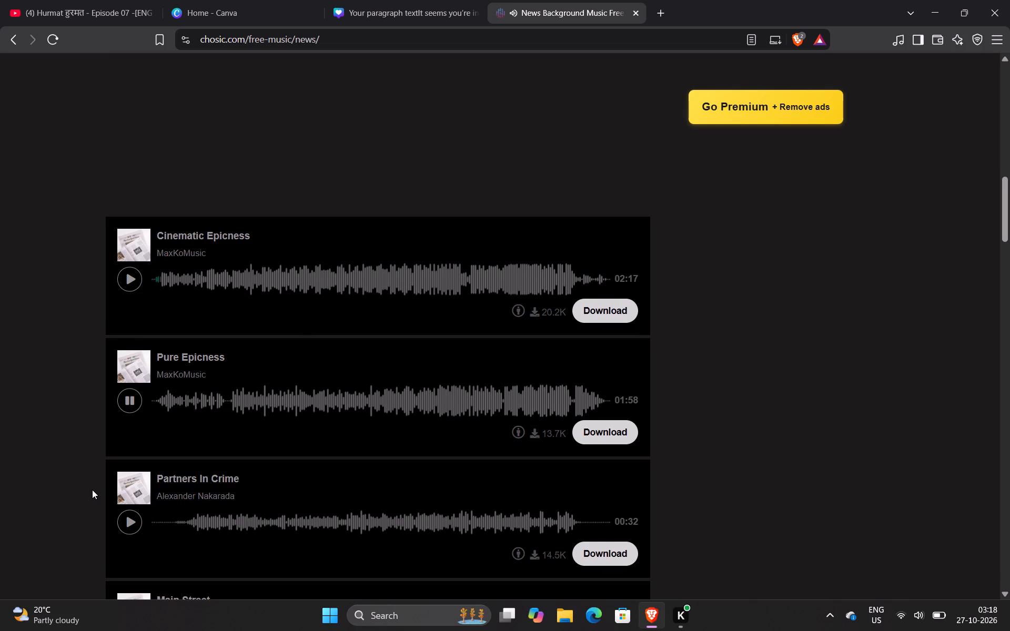
{"action": "left_click", "coordinate": [126, 521]}
{"action": "scroll", "coordinate": [66, 456], "scroll_direction": "down", "scroll_amount": 1}
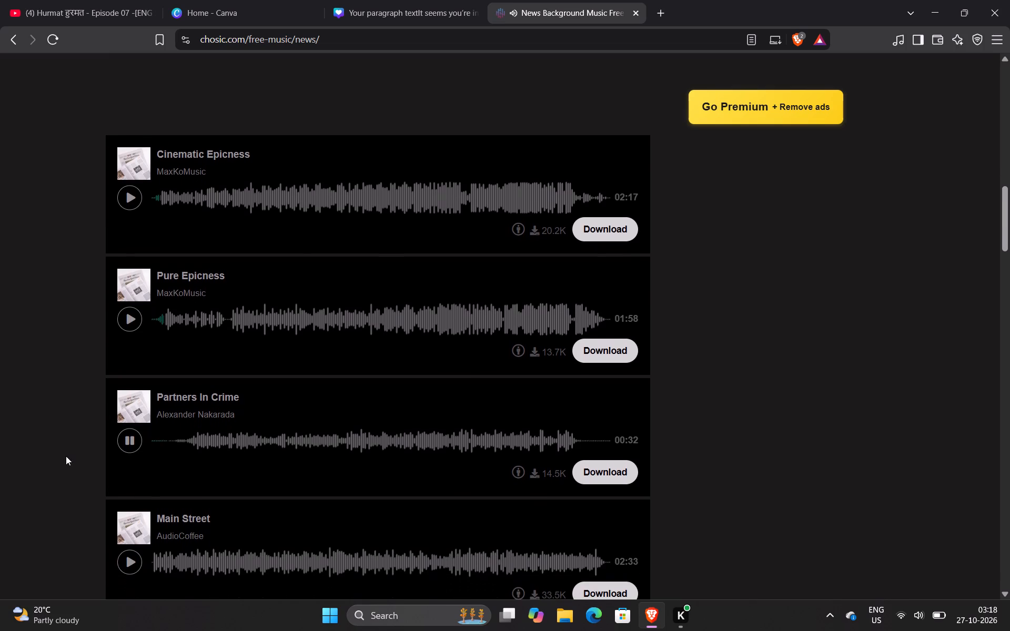
{"action": "scroll", "coordinate": [66, 456], "scroll_direction": "down", "scroll_amount": 2}
{"action": "left_click", "coordinate": [123, 564]}
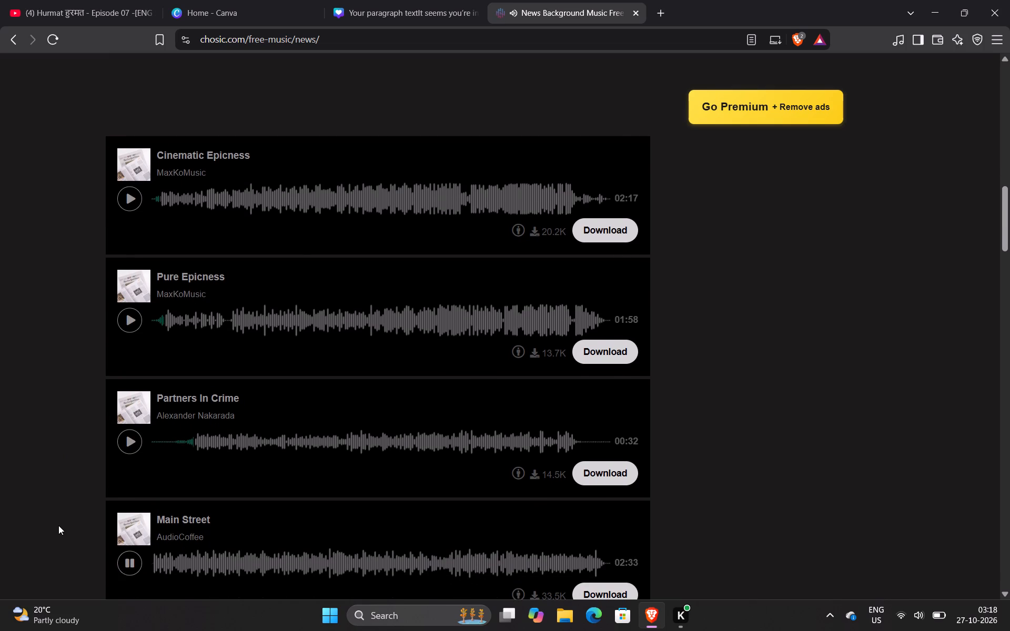
{"action": "scroll", "coordinate": [58, 525], "scroll_direction": "down", "scroll_amount": 1}
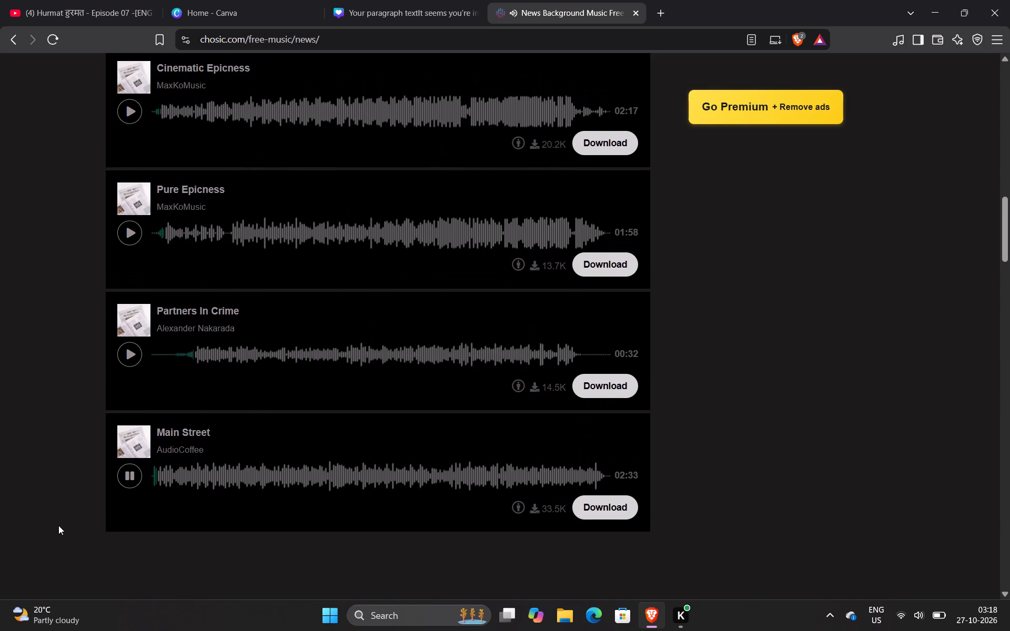
Listen again to Cinematic Epicness, Cutting Edge and Valiant Knights in the News category to compare them.
{"action": "scroll", "coordinate": [72, 491], "scroll_direction": "up", "scroll_amount": 1}
{"action": "left_click", "coordinate": [134, 203]}
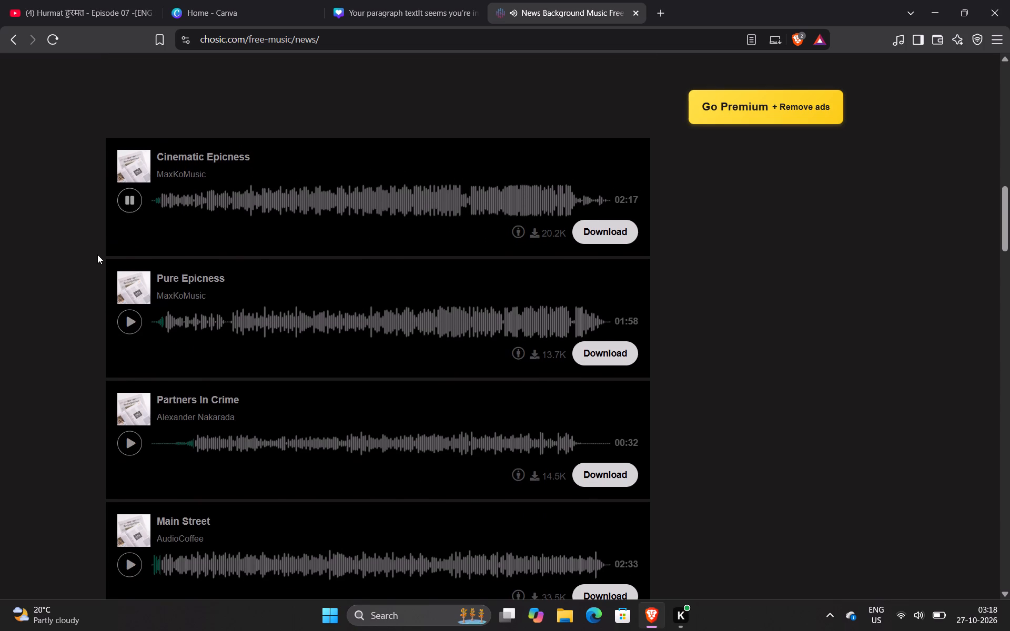
{"action": "scroll", "coordinate": [97, 255], "scroll_direction": "up", "scroll_amount": 1}
{"action": "scroll", "coordinate": [656, 334], "scroll_direction": "up", "scroll_amount": 2}
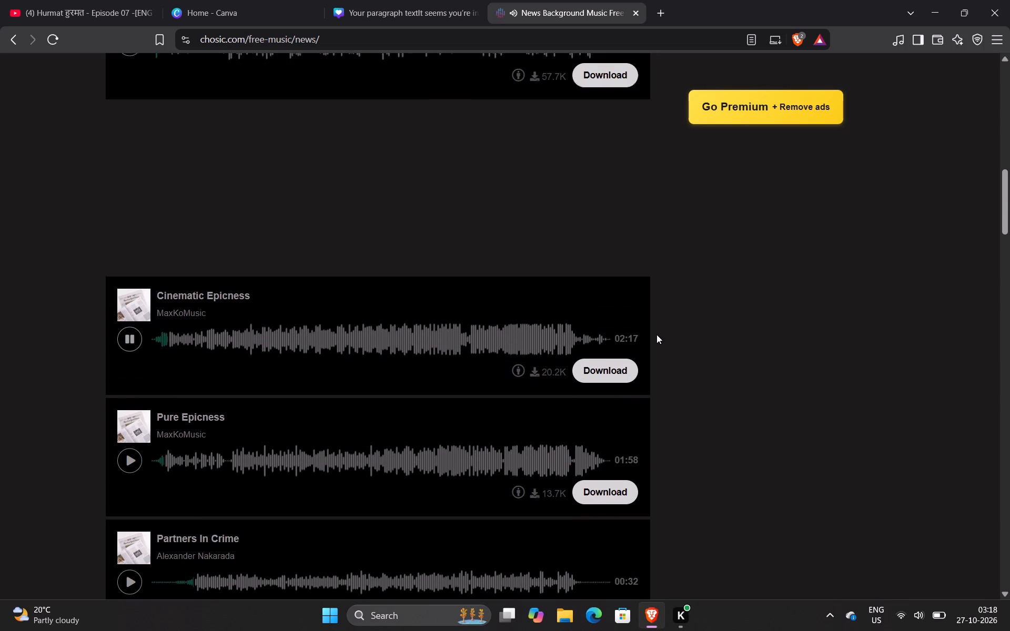
{"action": "scroll", "coordinate": [656, 334], "scroll_direction": "up", "scroll_amount": 2}
{"action": "scroll", "coordinate": [327, 277], "scroll_direction": "up", "scroll_amount": 2}
{"action": "left_click", "coordinate": [127, 282]}
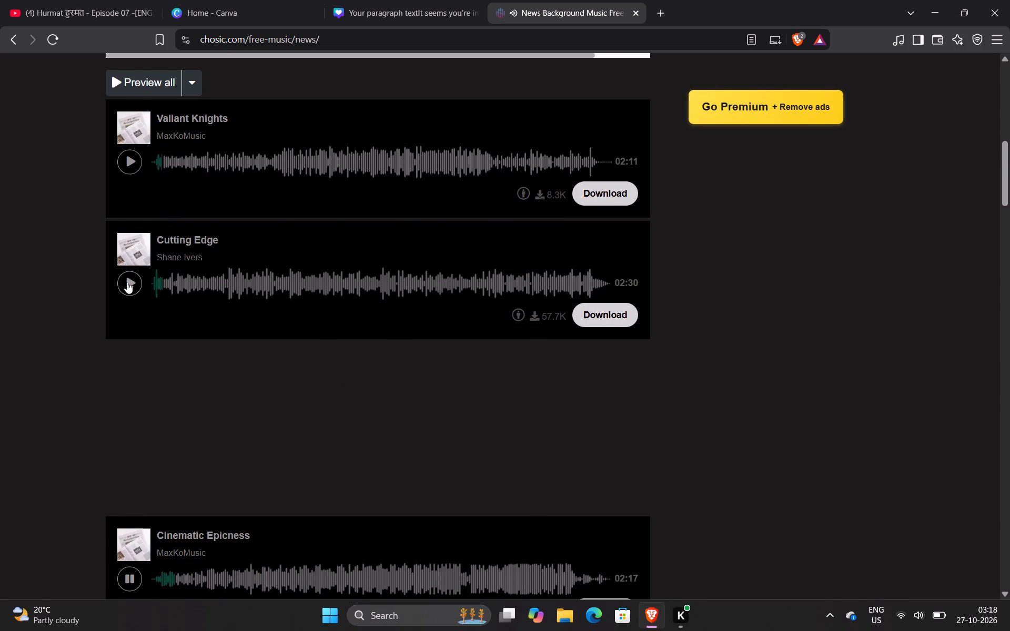
{"action": "scroll", "coordinate": [166, 386], "scroll_direction": "up", "scroll_amount": 2}
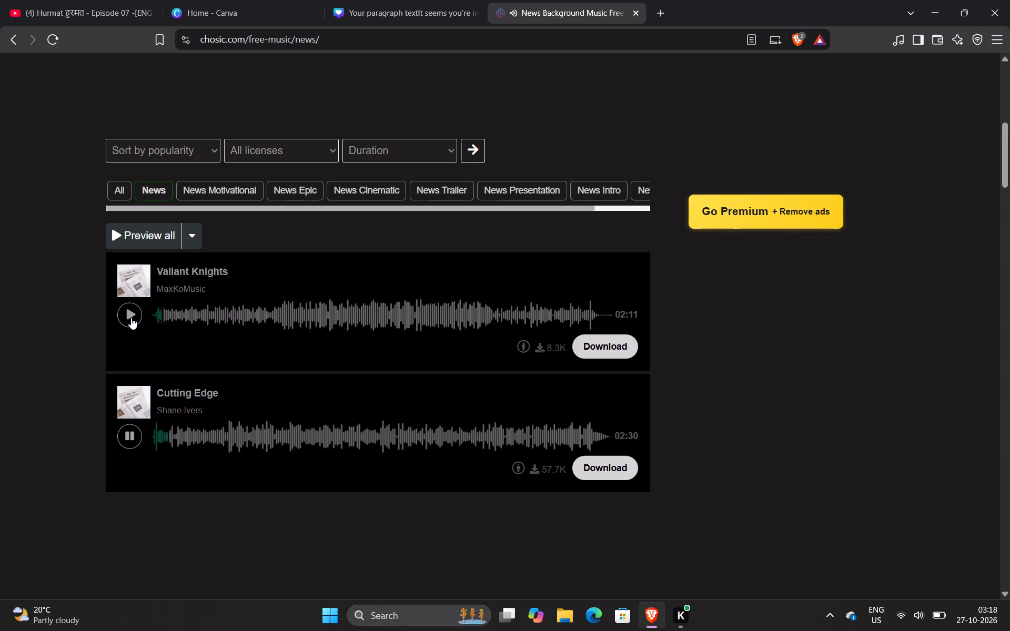
{"action": "left_click", "coordinate": [130, 317]}
Open the Epic music category and preview the tracks Dark Knight and Voice Of Earth.
{"action": "scroll", "coordinate": [97, 339], "scroll_direction": "up", "scroll_amount": 4}
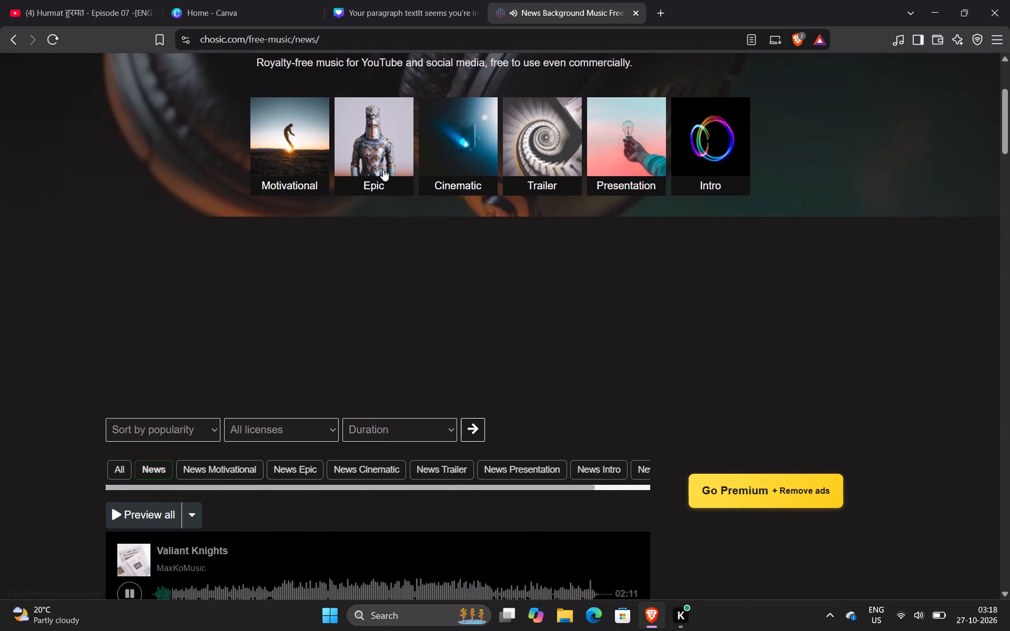
{"action": "left_click", "coordinate": [383, 169]}
{"action": "scroll", "coordinate": [140, 493], "scroll_direction": "down", "scroll_amount": 3}
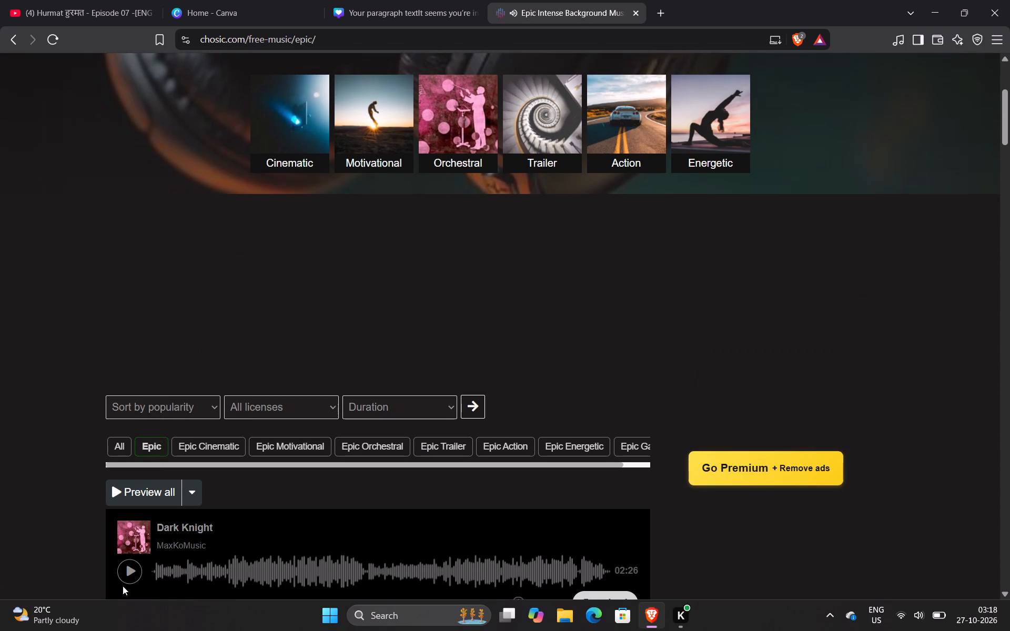
{"action": "left_click", "coordinate": [127, 571]}
{"action": "scroll", "coordinate": [49, 495], "scroll_direction": "down", "scroll_amount": 3}
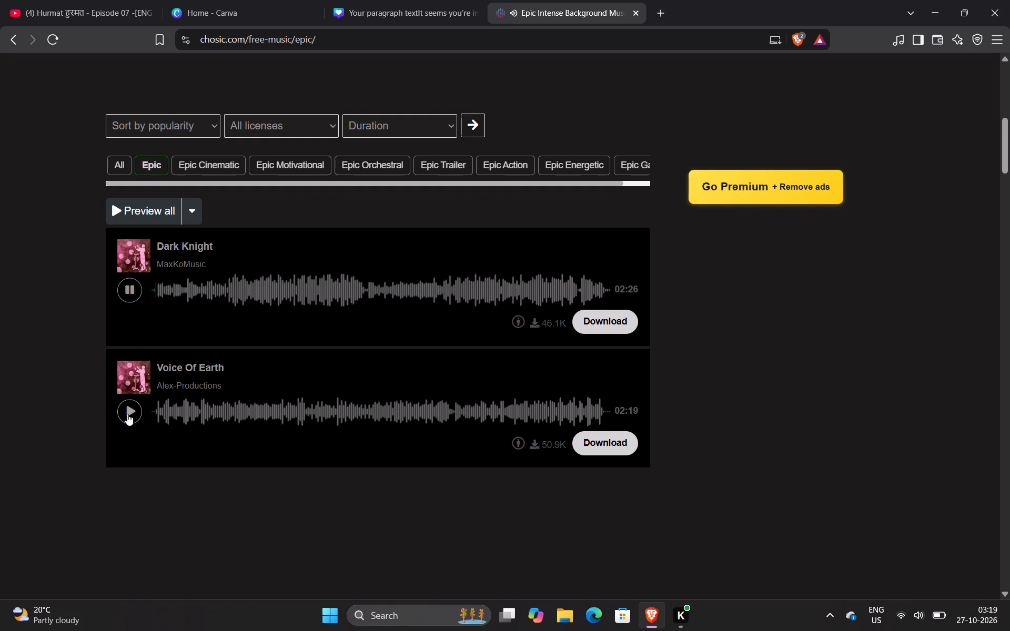
{"action": "left_click", "coordinate": [127, 414]}
Open the Energetic music category and preview the tracks Powerful and Extreme Sport Trap Music | PISTA.
{"action": "scroll", "coordinate": [279, 168], "scroll_direction": "up", "scroll_amount": 6}
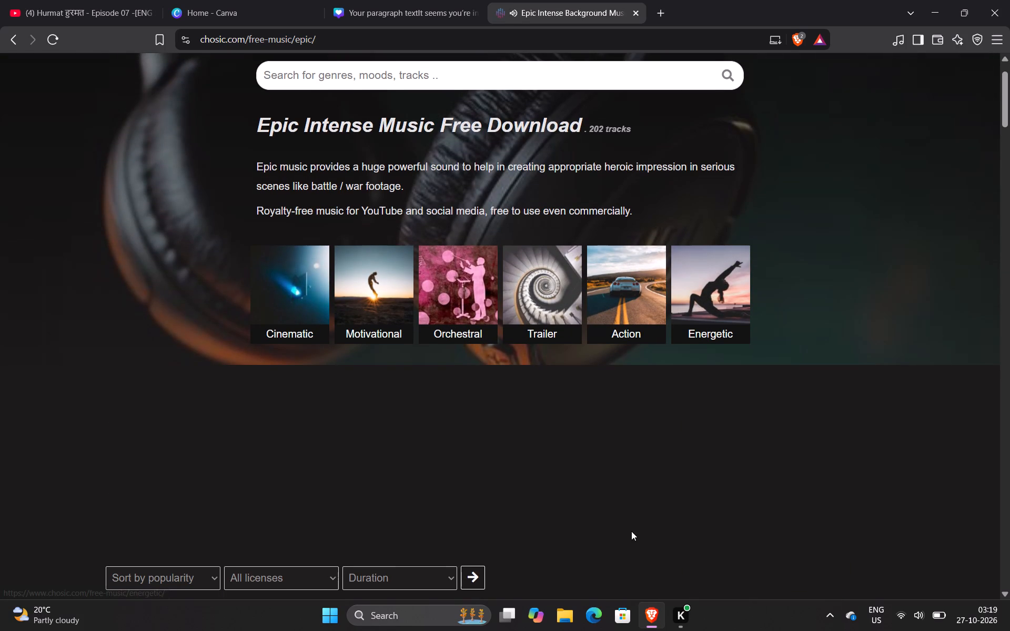
{"action": "left_click", "coordinate": [717, 305]}
{"action": "scroll", "coordinate": [376, 361], "scroll_direction": "down", "scroll_amount": 2}
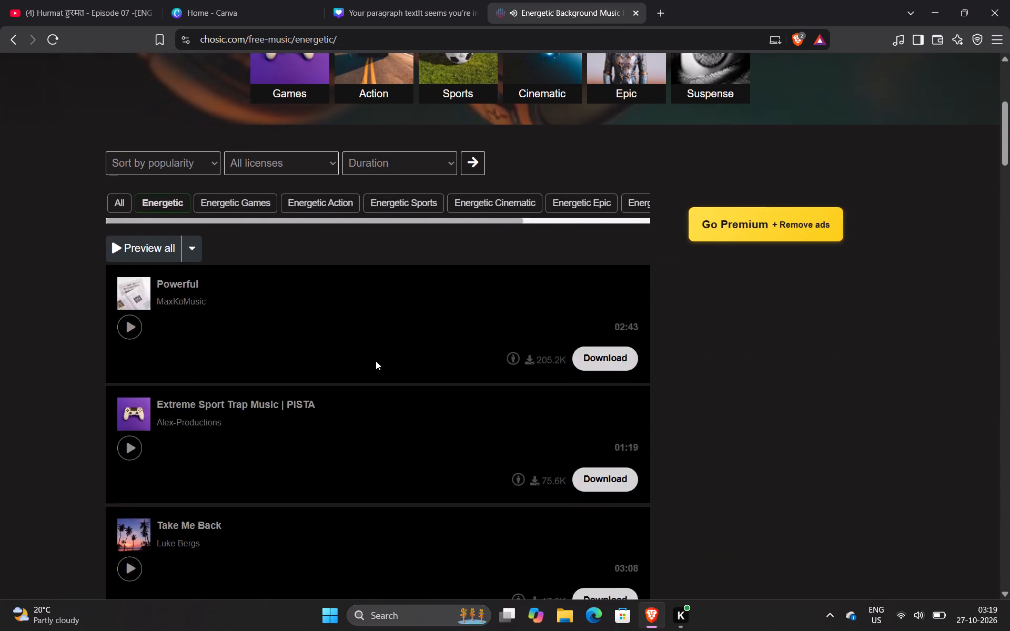
{"action": "scroll", "coordinate": [376, 361], "scroll_direction": "down", "scroll_amount": 1}
{"action": "left_click", "coordinate": [119, 504]}
{"action": "scroll", "coordinate": [82, 493], "scroll_direction": "down", "scroll_amount": 2}
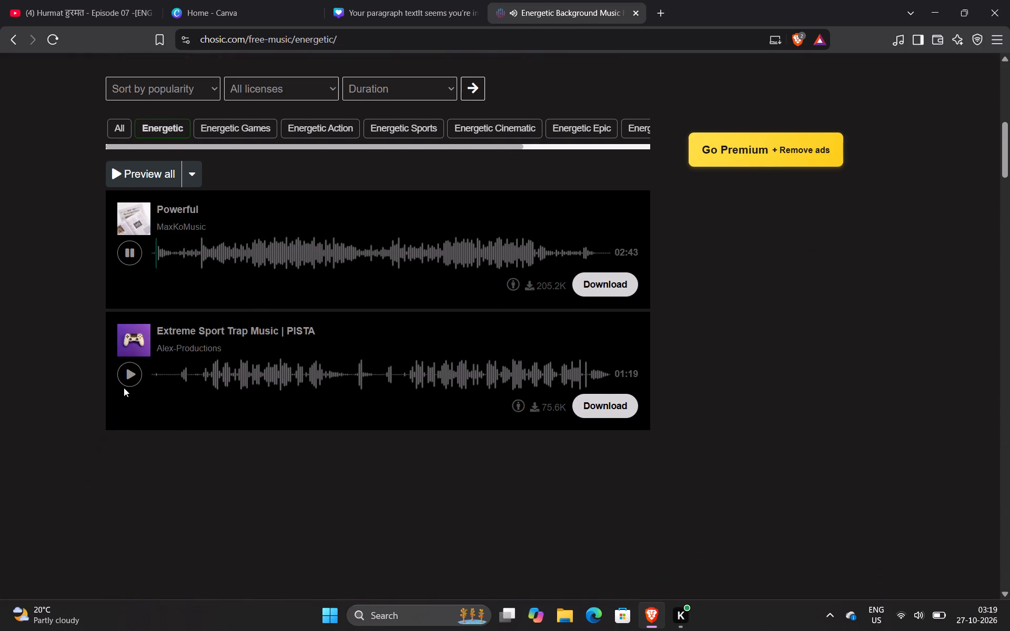
{"action": "left_click", "coordinate": [129, 371]}
Open the Suspense music category and preview Main Theme (Overture) | The Grand Score and Cinematic Epicness.
{"action": "scroll", "coordinate": [326, 213], "scroll_direction": "up", "scroll_amount": 5}
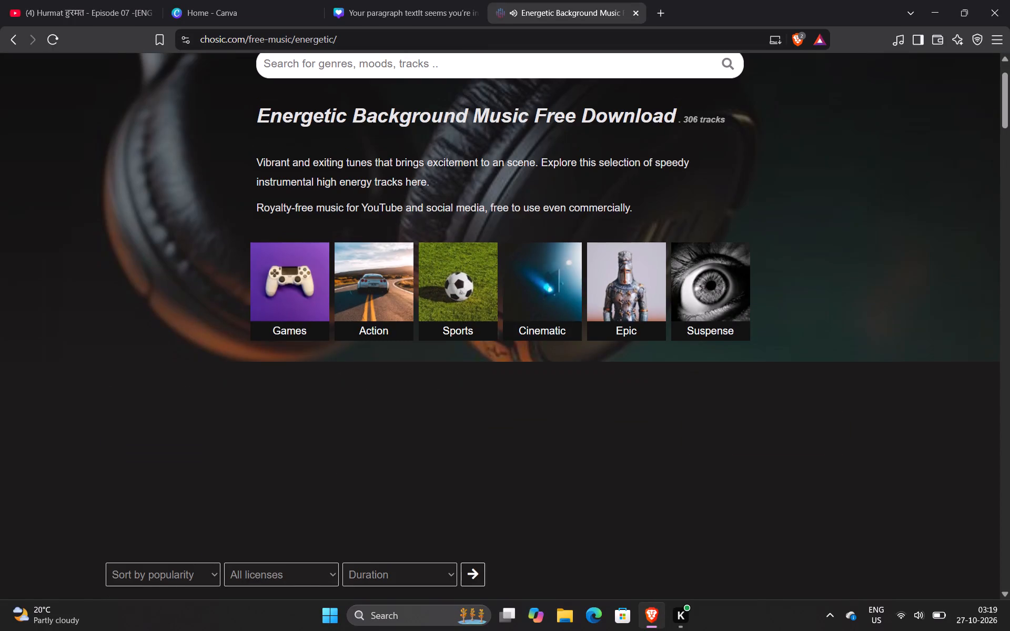
{"action": "left_click", "coordinate": [720, 300]}
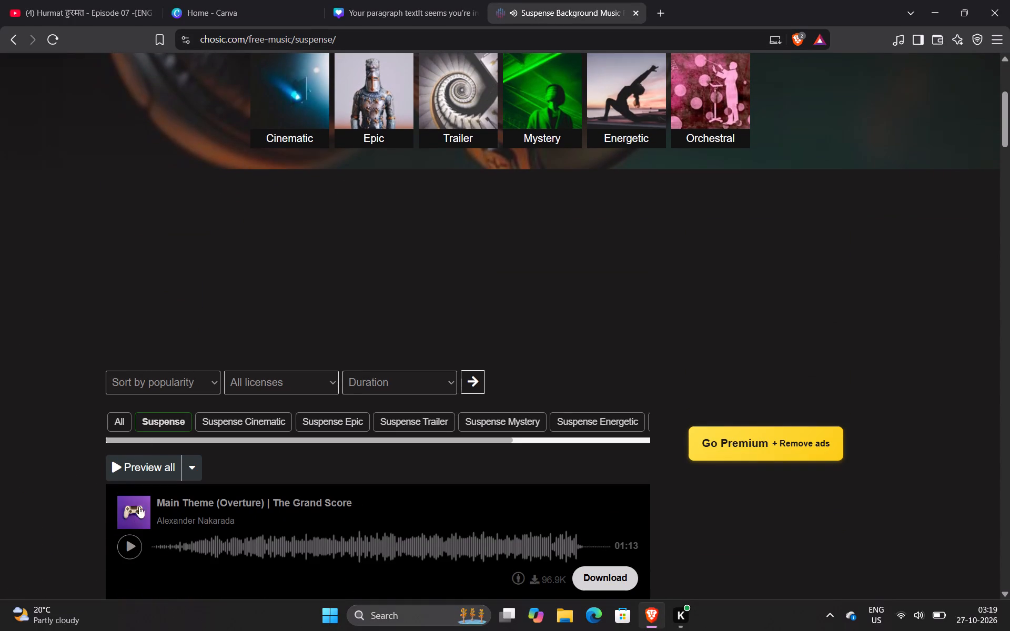
{"action": "left_click", "coordinate": [130, 540]}
{"action": "scroll", "coordinate": [96, 357], "scroll_direction": "down", "scroll_amount": 4}
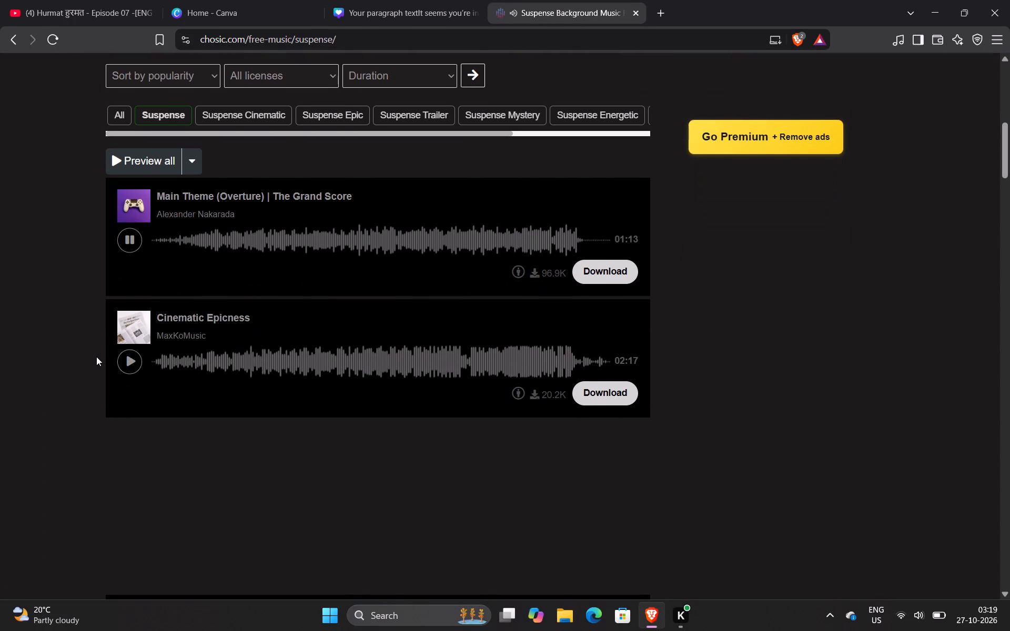
{"action": "left_click", "coordinate": [133, 364]}
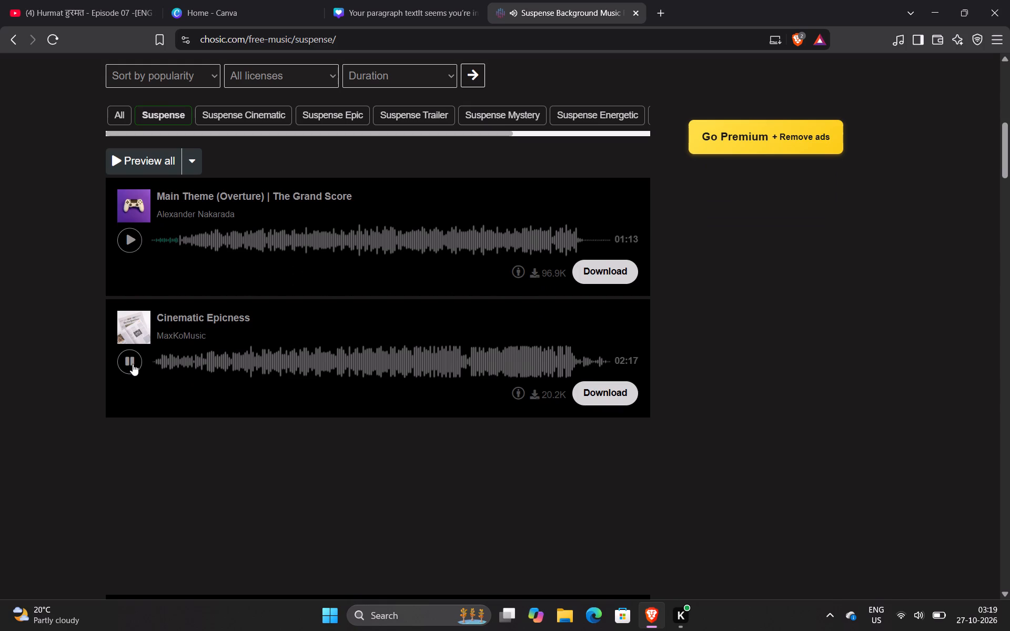
{"action": "scroll", "coordinate": [321, 174], "scroll_direction": "up", "scroll_amount": 5}
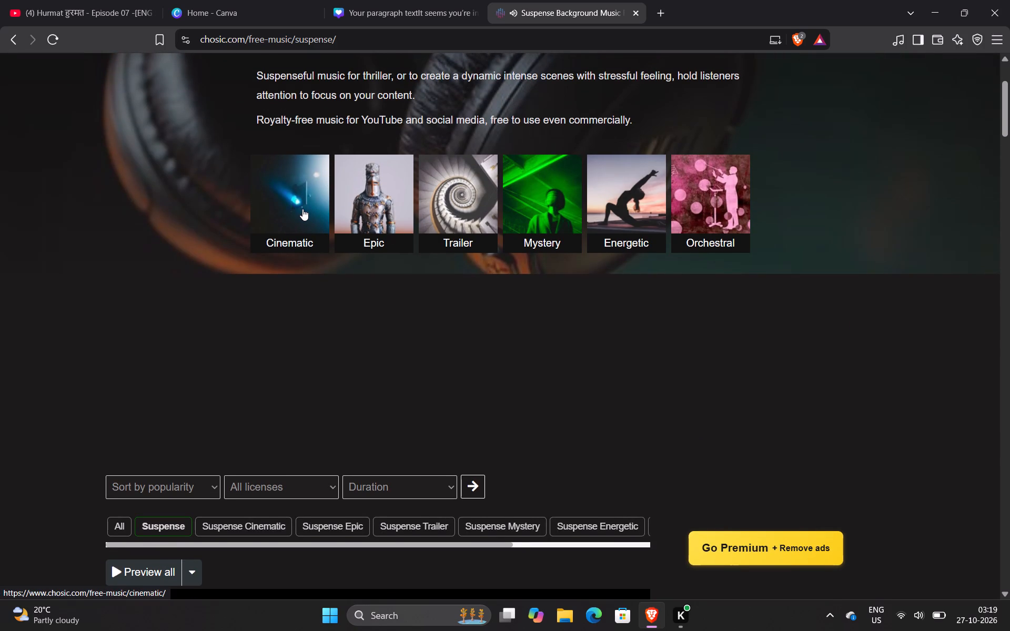
Open the Orchestral music category and preview the tracks Legendary Epic Heroic | Heroic and Memories Of Stone.
{"action": "left_click", "coordinate": [686, 215]}
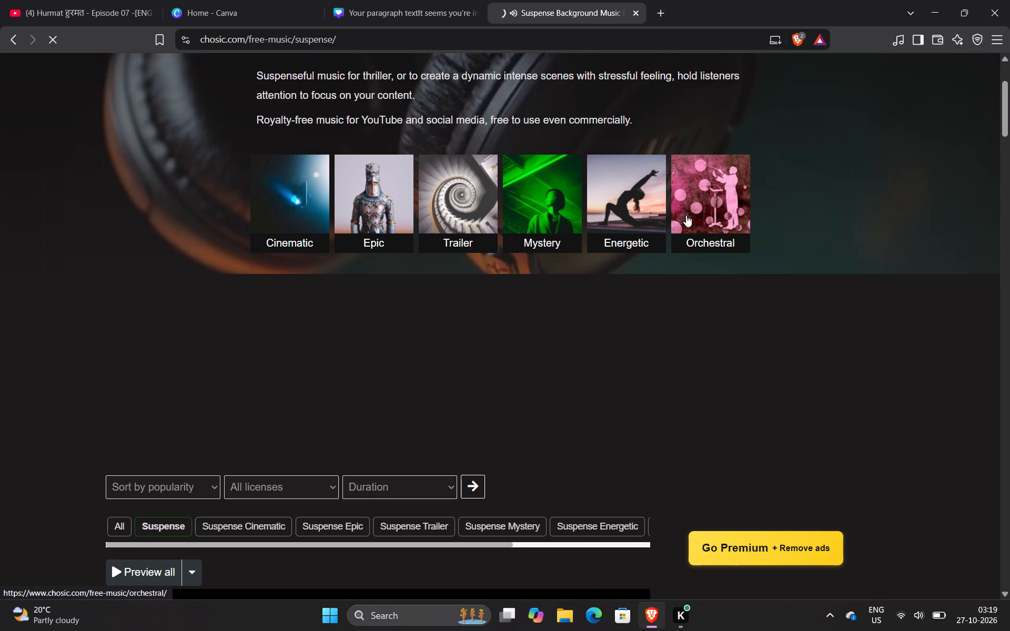
{"action": "scroll", "coordinate": [445, 274], "scroll_direction": "down", "scroll_amount": 5}
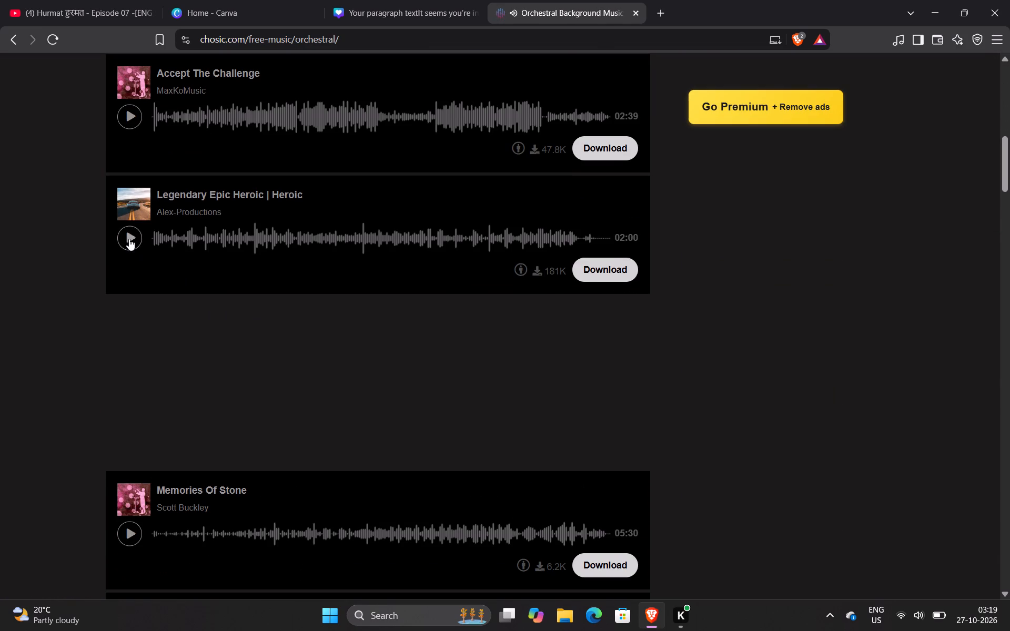
{"action": "left_click", "coordinate": [129, 240]}
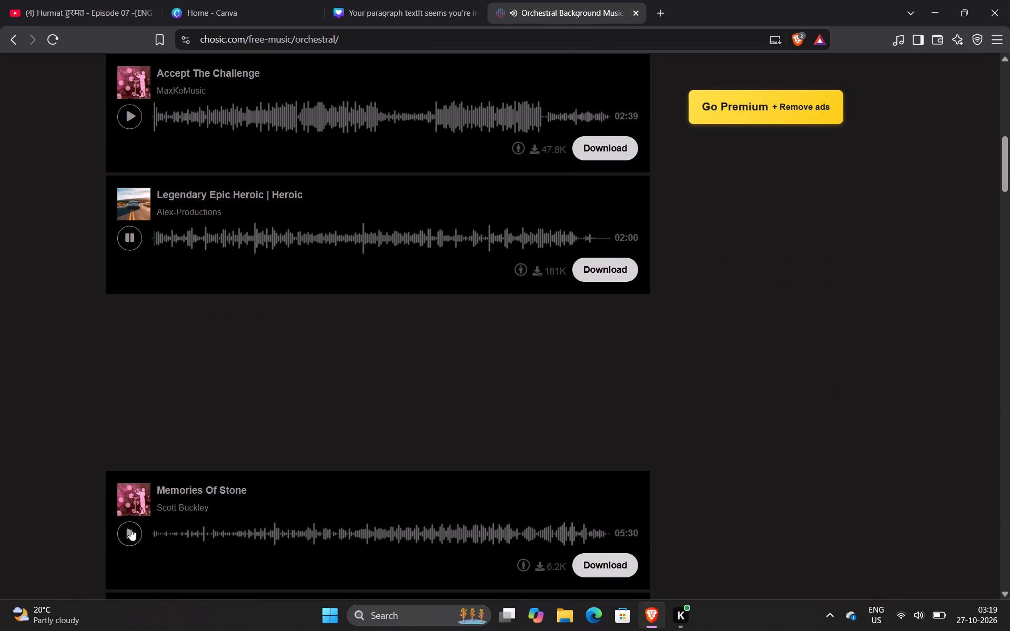
{"action": "left_click", "coordinate": [131, 534]}
Open the All music page and preview Silly Intro, Powerful Emotional Trailer and Morning Routine [Lofi Study Music].
{"action": "scroll", "coordinate": [124, 387], "scroll_direction": "up", "scroll_amount": 4}
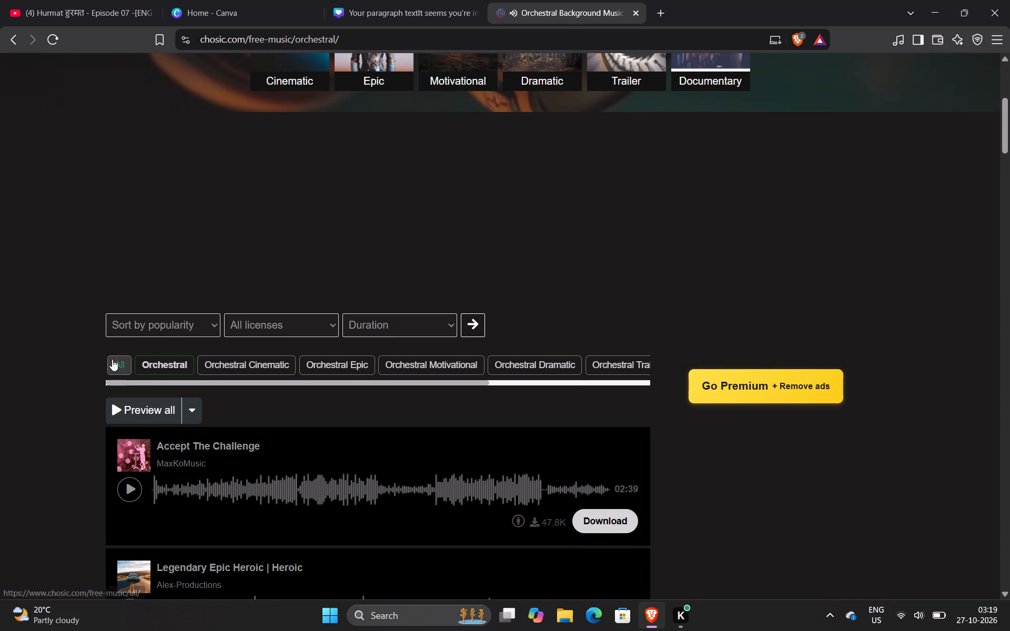
{"action": "left_click", "coordinate": [114, 361]}
{"action": "scroll", "coordinate": [161, 353], "scroll_direction": "down", "scroll_amount": 3}
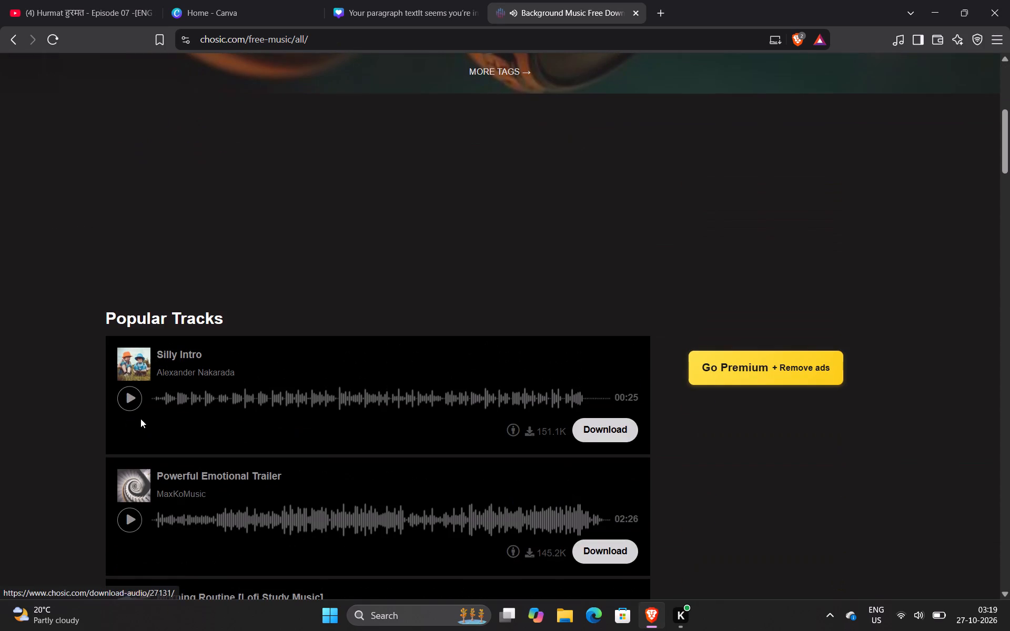
{"action": "left_click", "coordinate": [125, 396]}
{"action": "scroll", "coordinate": [63, 484], "scroll_direction": "down", "scroll_amount": 2}
{"action": "left_click", "coordinate": [132, 307]}
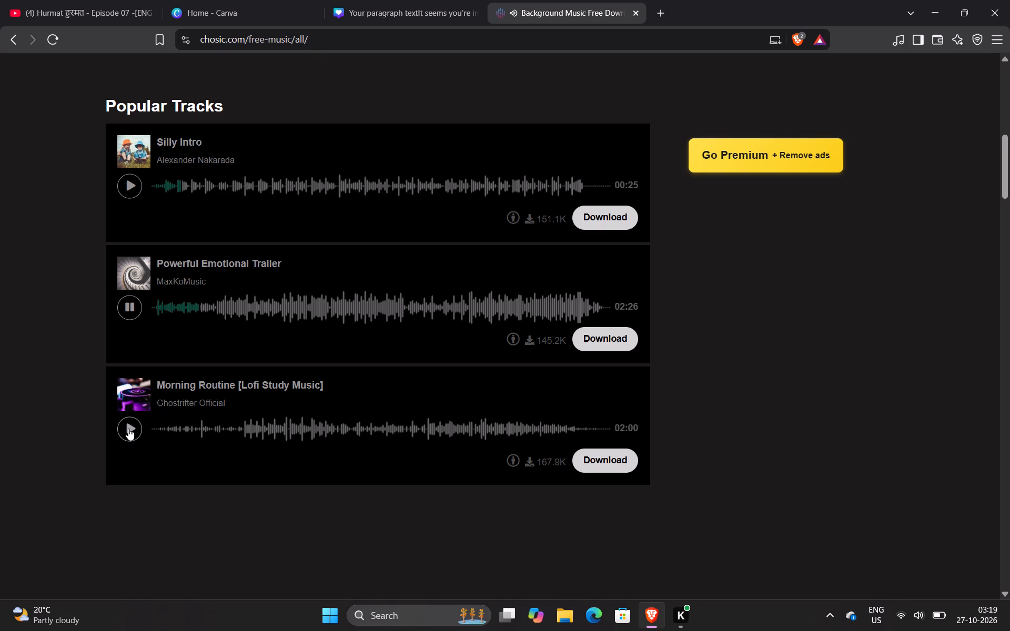
{"action": "left_click", "coordinate": [129, 432]}
Go back to the Intro/Outro music category and open its related Presentation category.
{"action": "scroll", "coordinate": [387, 283], "scroll_direction": "up", "scroll_amount": 2}
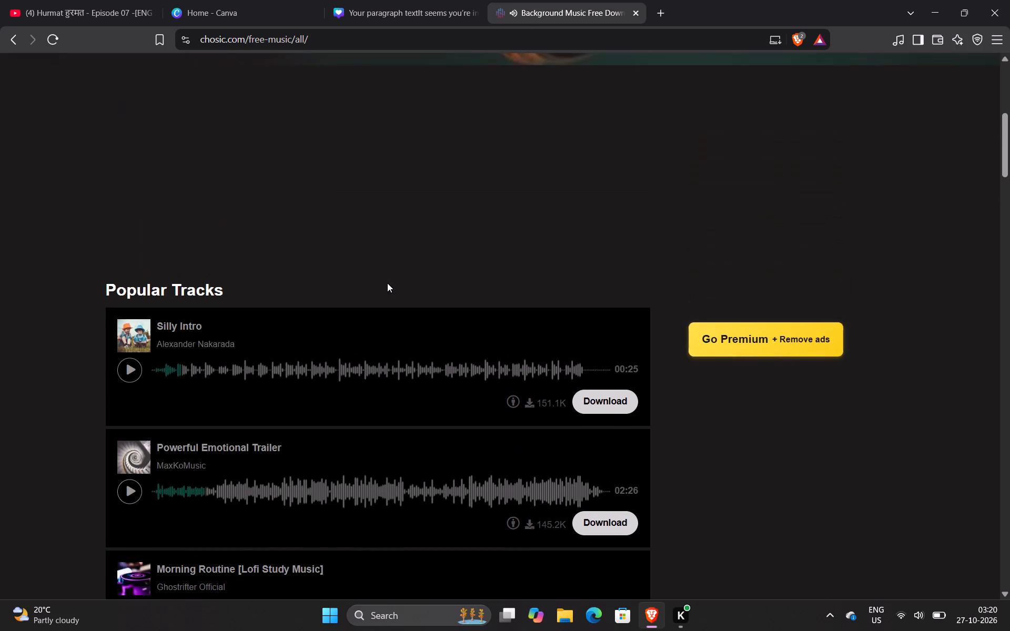
{"action": "scroll", "coordinate": [387, 283], "scroll_direction": "up", "scroll_amount": 4}
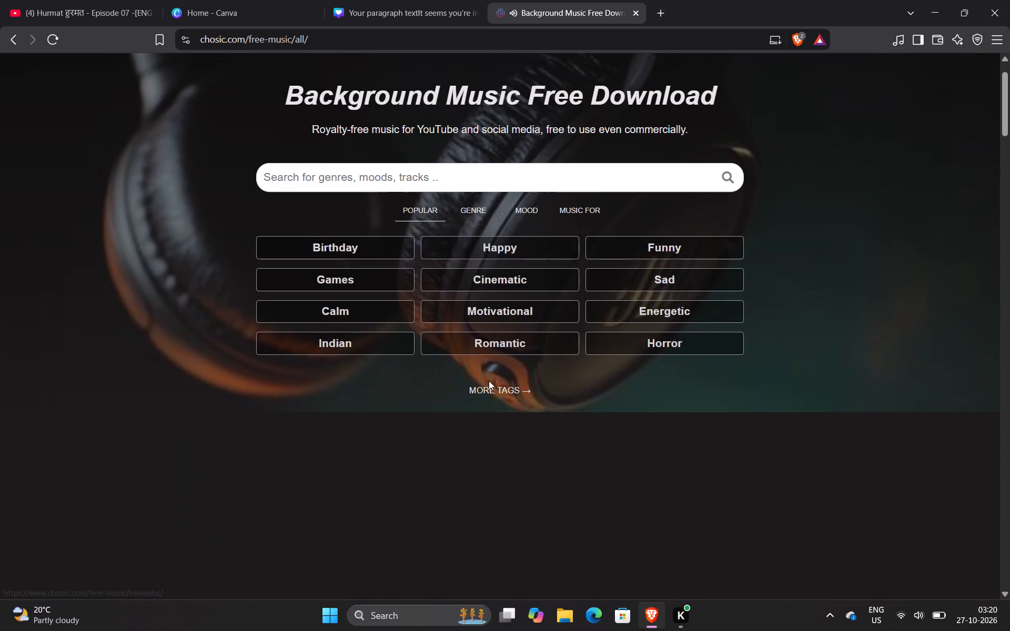
{"action": "scroll", "coordinate": [489, 381], "scroll_direction": "right", "scroll_amount": 14}
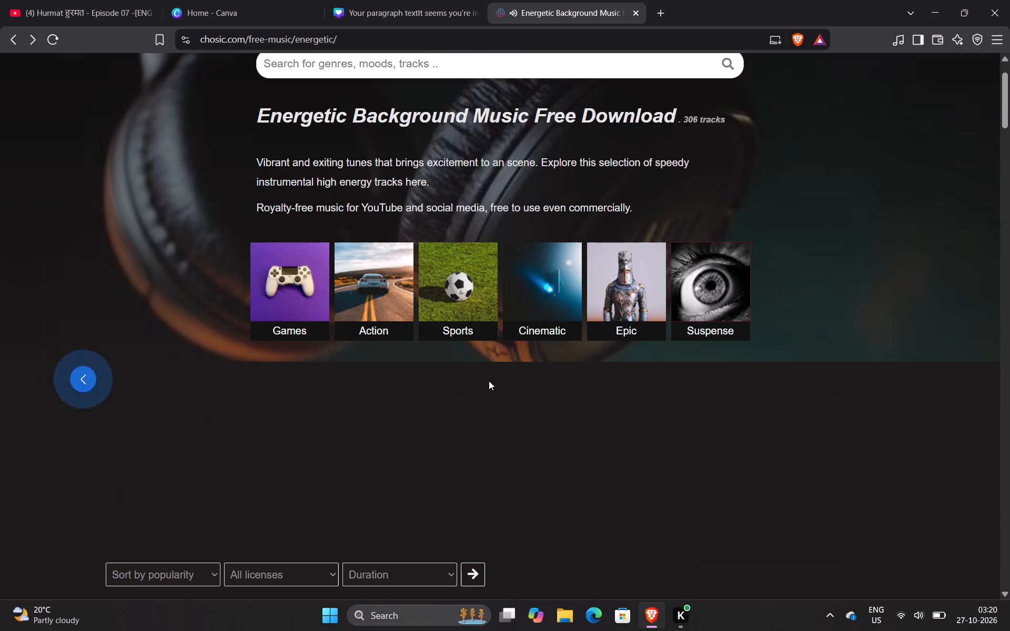
{"action": "scroll", "coordinate": [489, 381], "scroll_direction": "right", "scroll_amount": 14}
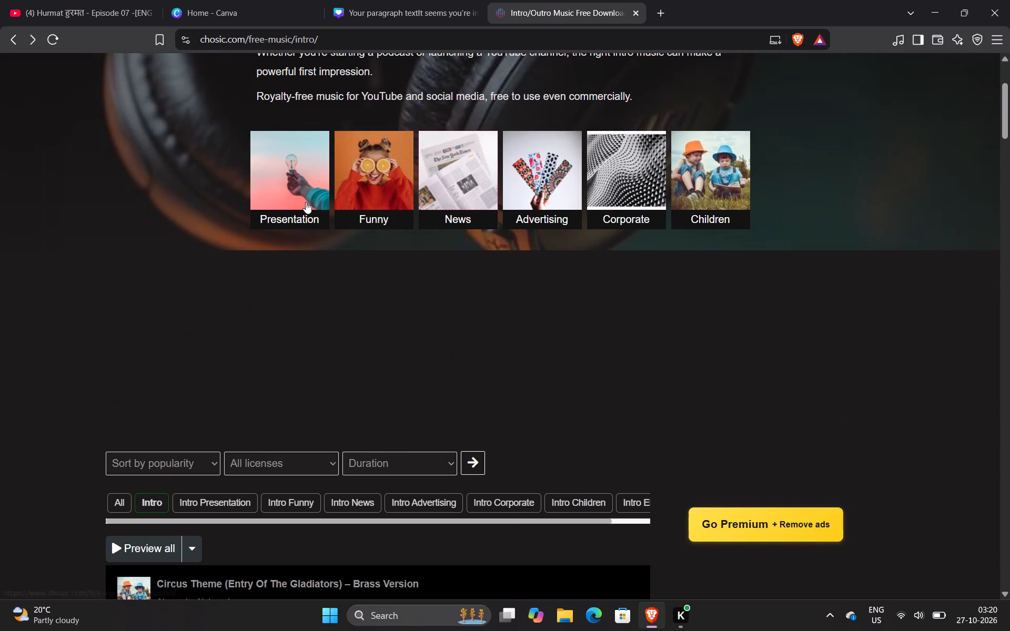
{"action": "left_click", "coordinate": [306, 202]}
Preview the Presentation tracks Upbeat, Precious Memories, Azure, Spring Field, Chillout and Health, and replay Chillout for comparison.
{"action": "scroll", "coordinate": [112, 449], "scroll_direction": "down", "scroll_amount": 3}
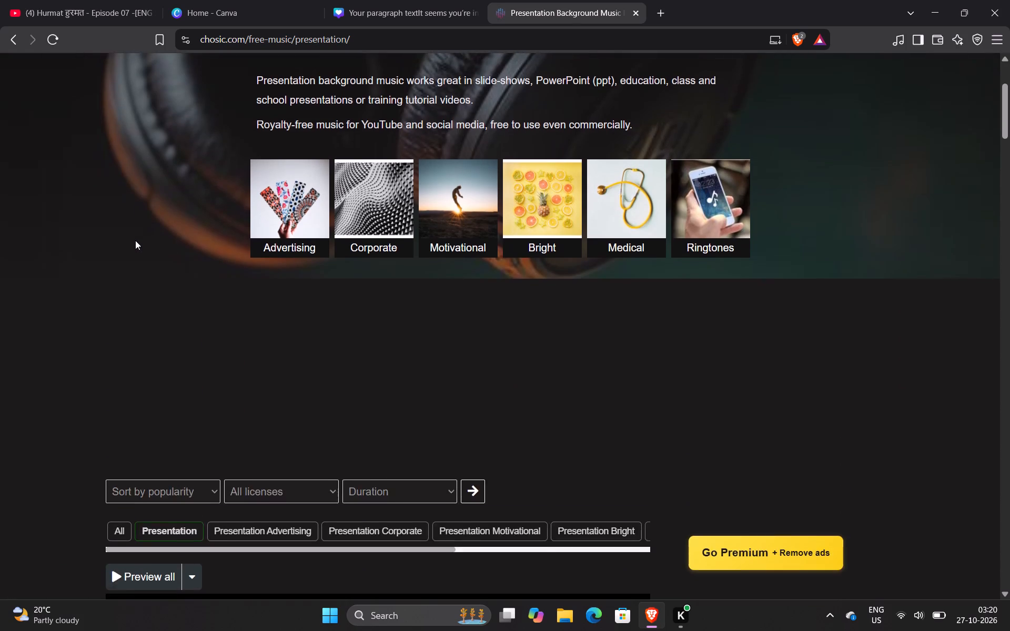
{"action": "scroll", "coordinate": [135, 240], "scroll_direction": "down", "scroll_amount": 2}
{"action": "left_click", "coordinate": [131, 458]}
{"action": "scroll", "coordinate": [0, 433], "scroll_direction": "down", "scroll_amount": 2}
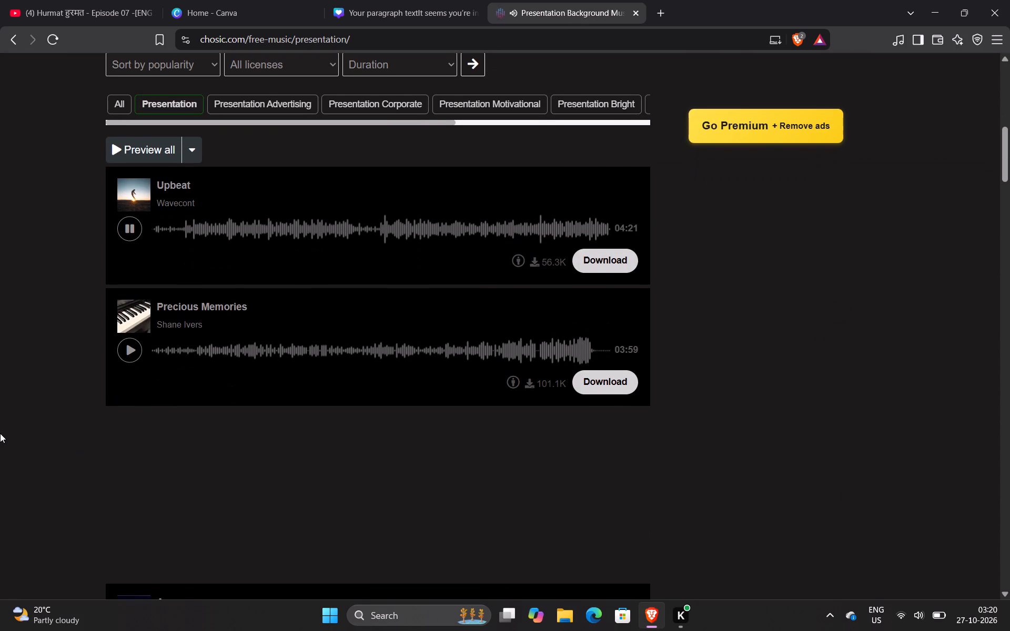
{"action": "left_click", "coordinate": [137, 349]}
{"action": "scroll", "coordinate": [113, 433], "scroll_direction": "down", "scroll_amount": 4}
{"action": "left_click", "coordinate": [125, 294]}
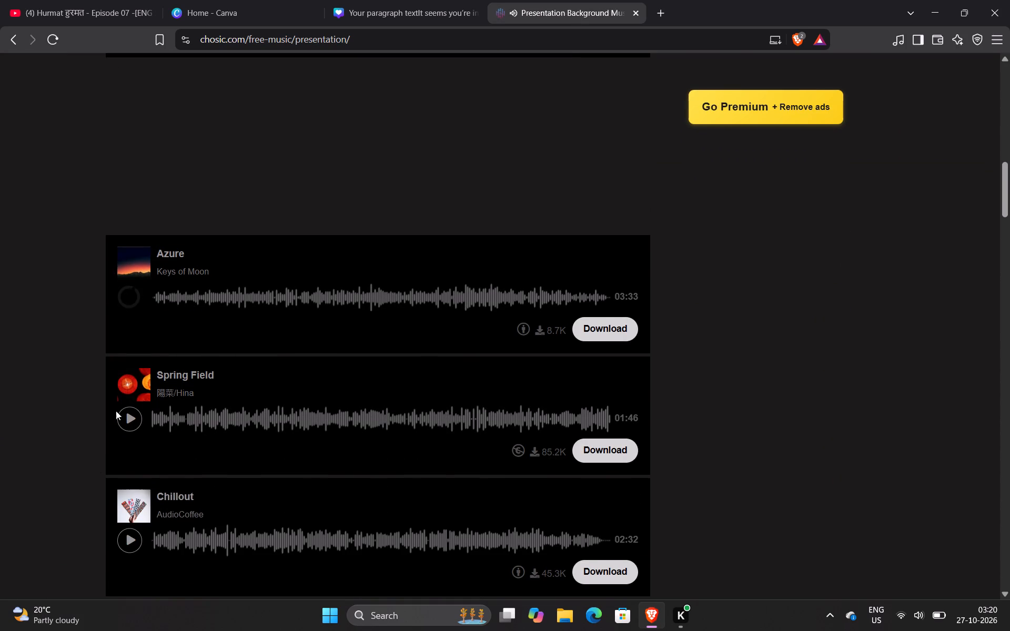
{"action": "scroll", "coordinate": [95, 466], "scroll_direction": "down", "scroll_amount": 3}
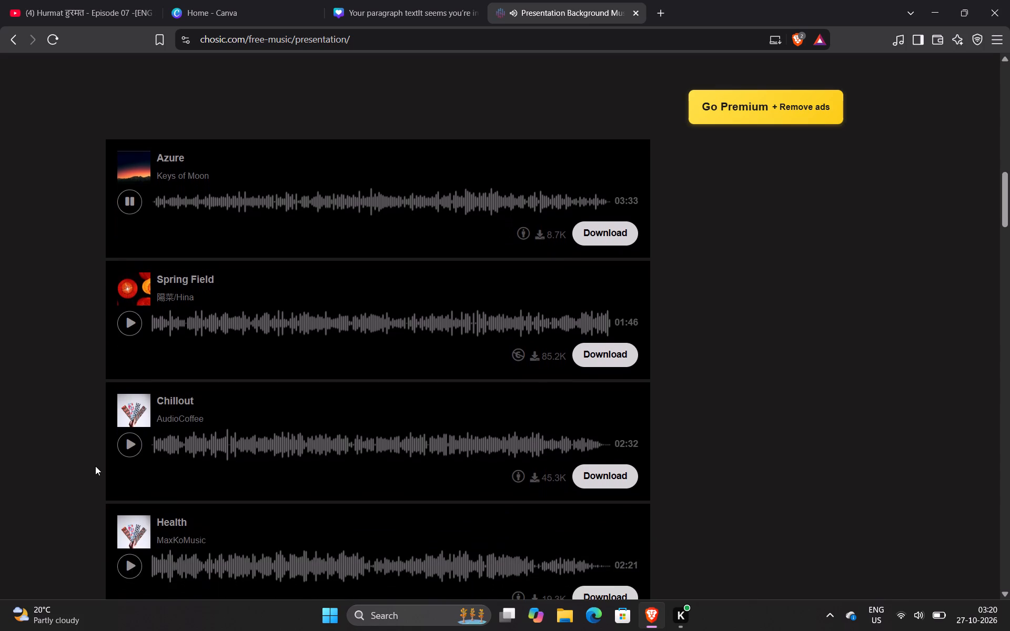
{"action": "left_click", "coordinate": [125, 322]}
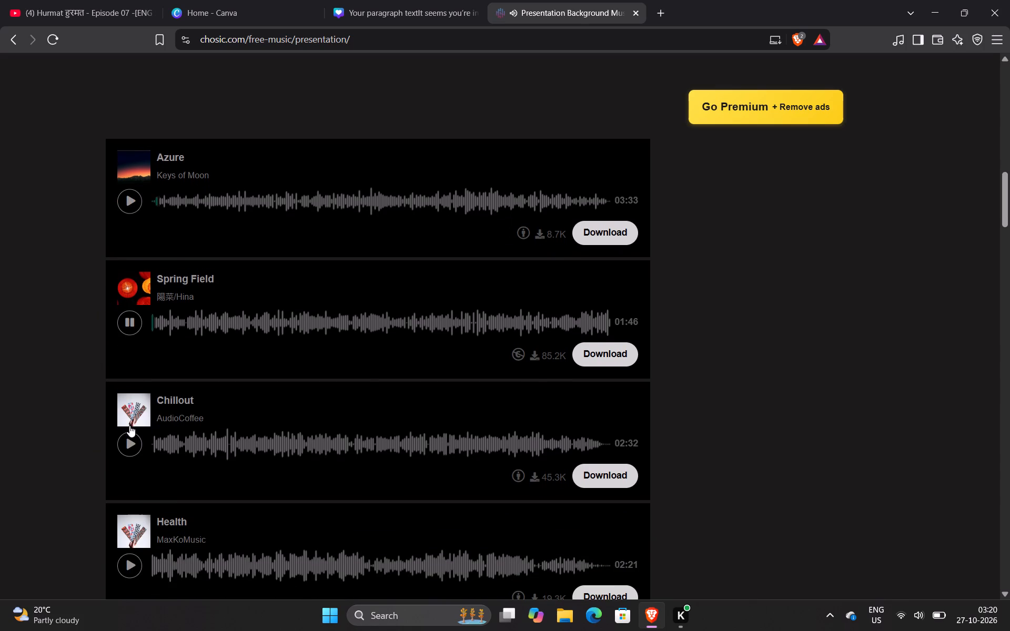
{"action": "left_click", "coordinate": [132, 438]}
{"action": "scroll", "coordinate": [65, 436], "scroll_direction": "down", "scroll_amount": 2}
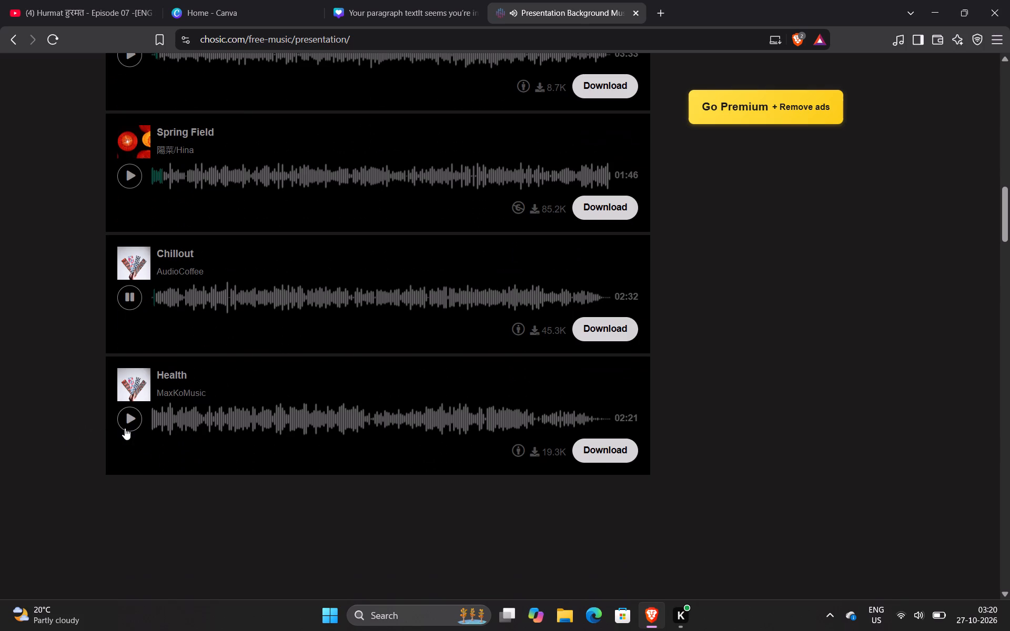
{"action": "left_click", "coordinate": [130, 422]}
{"action": "left_click", "coordinate": [124, 297]}
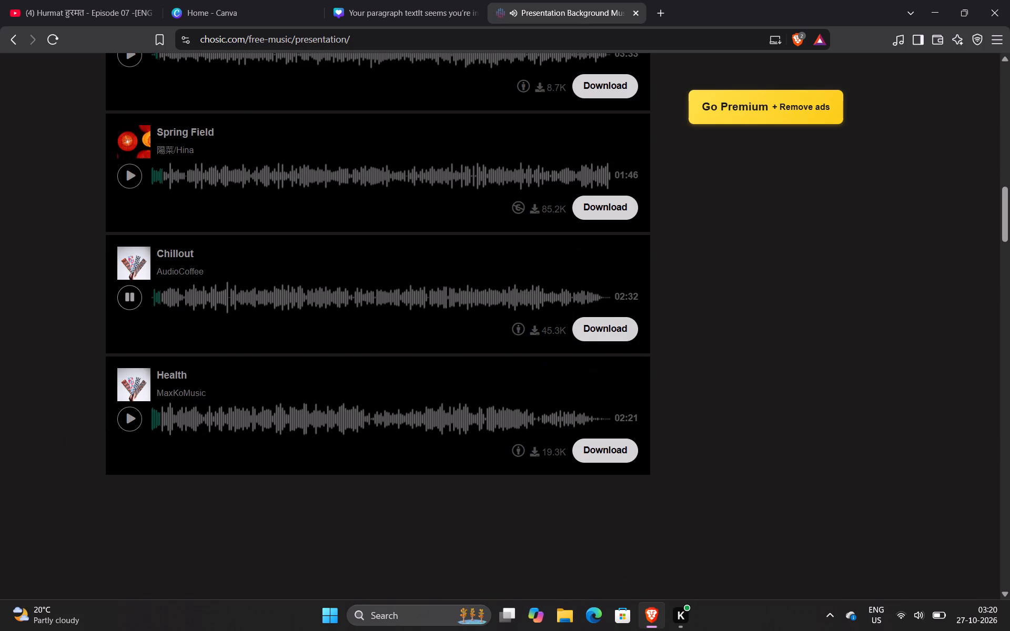
Download the track Chillout by AudioCoffee and save it as an MP3 in the Downloads folder.
{"action": "left_click", "coordinate": [585, 332]}
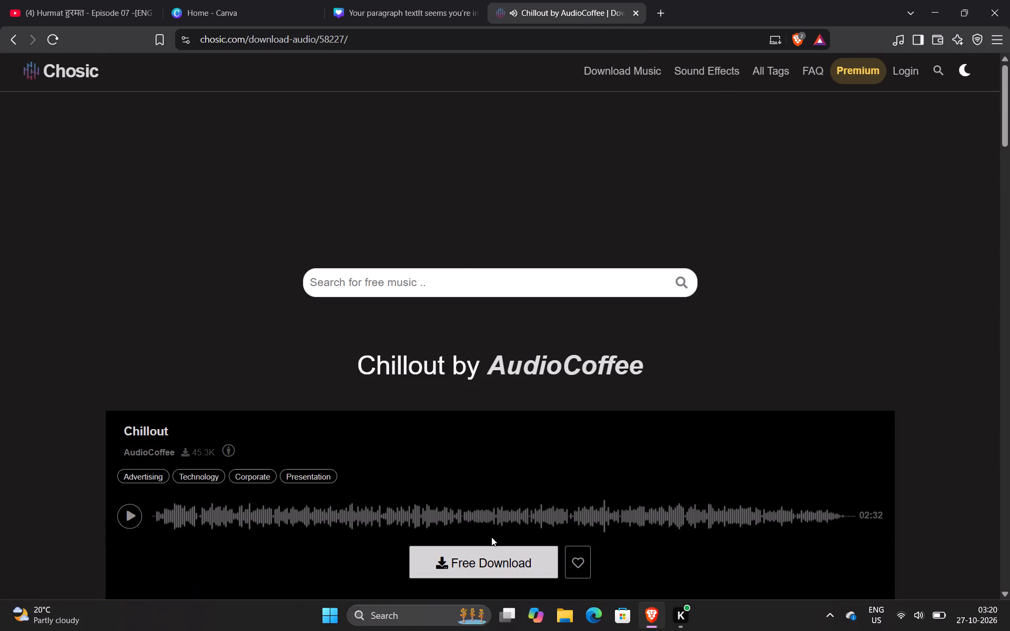
{"action": "left_click", "coordinate": [491, 562]}
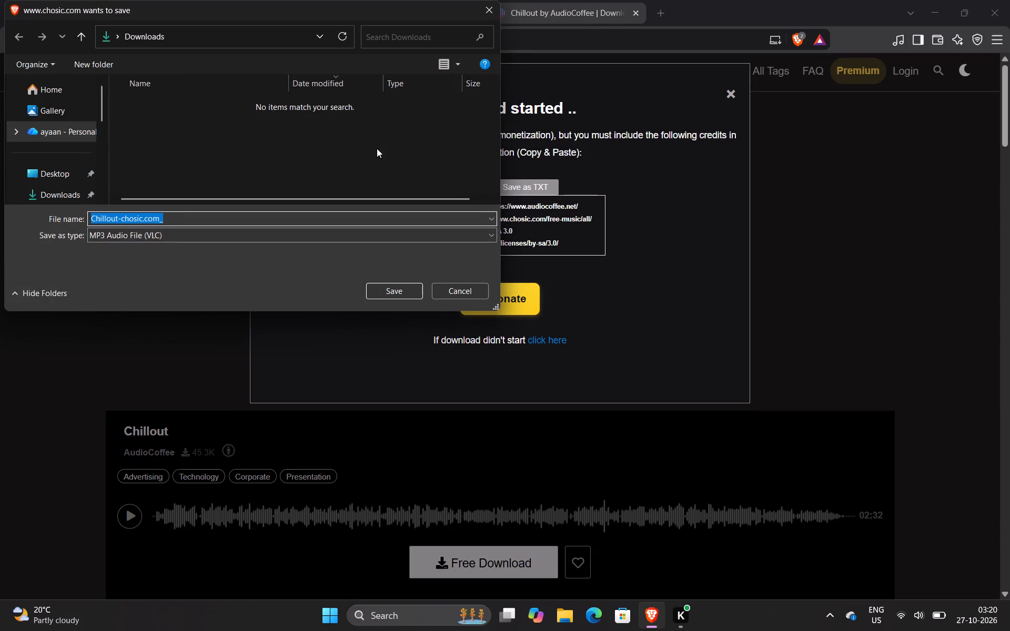
{"action": "left_click", "coordinate": [407, 291]}
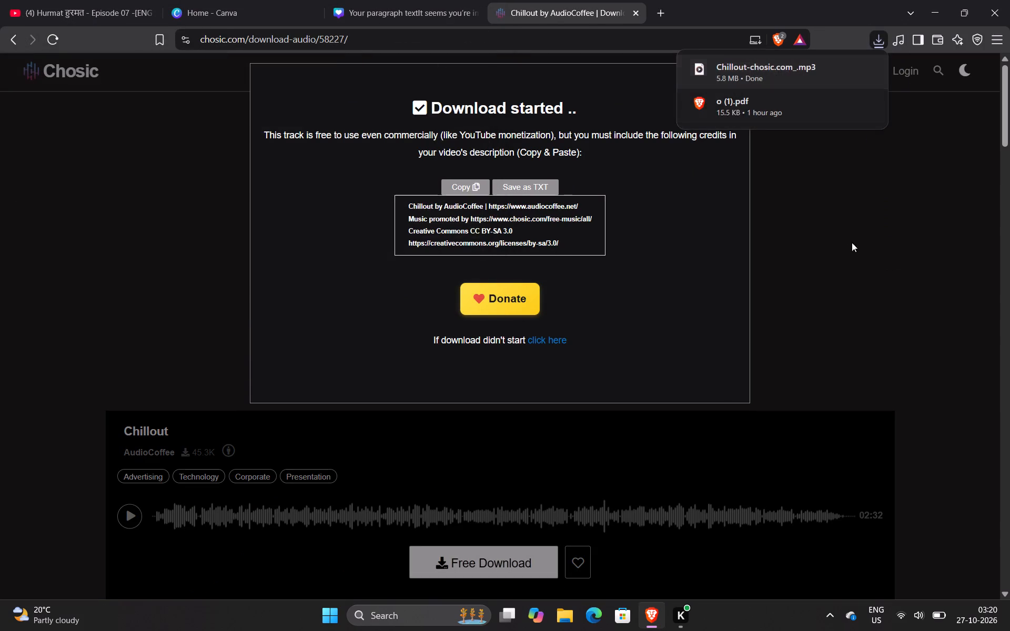
{"action": "left_click", "coordinate": [852, 243]}
Switch to the Canva story design and upload Chillout-chosic.com_.mp3 as audio for page 1.
{"action": "left_click", "coordinate": [422, 0]}
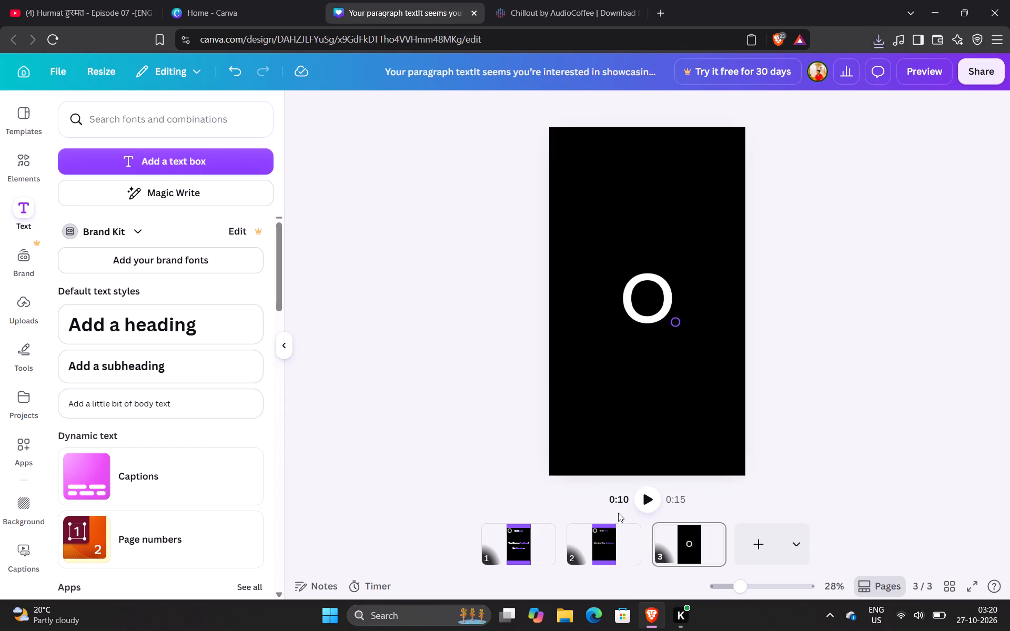
{"action": "left_click", "coordinate": [532, 540]}
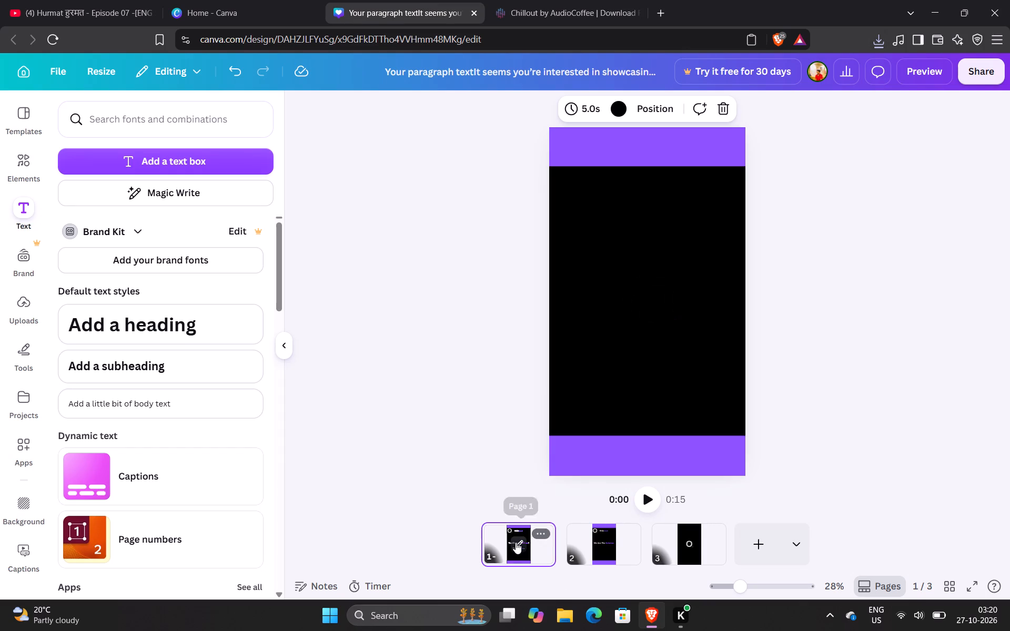
{"action": "left_click", "coordinate": [516, 542]}
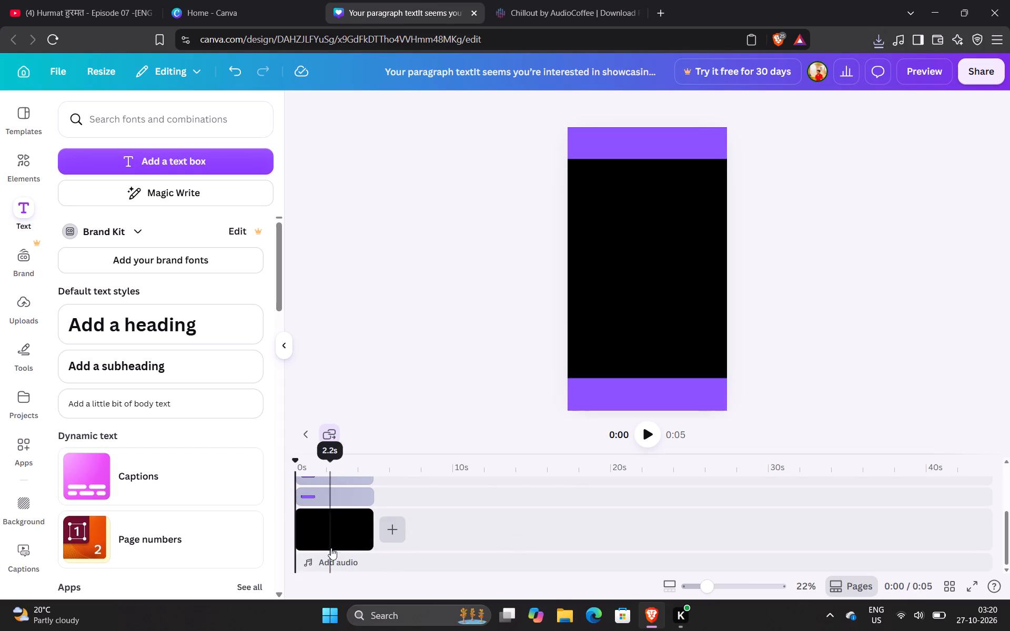
{"action": "left_click", "coordinate": [325, 557]}
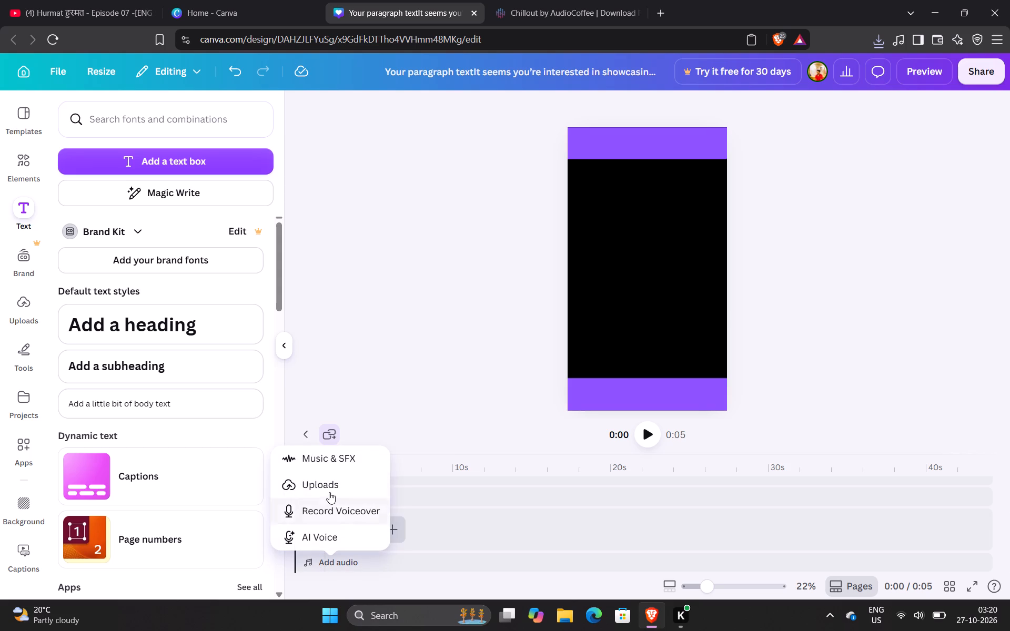
{"action": "left_click", "coordinate": [336, 481]}
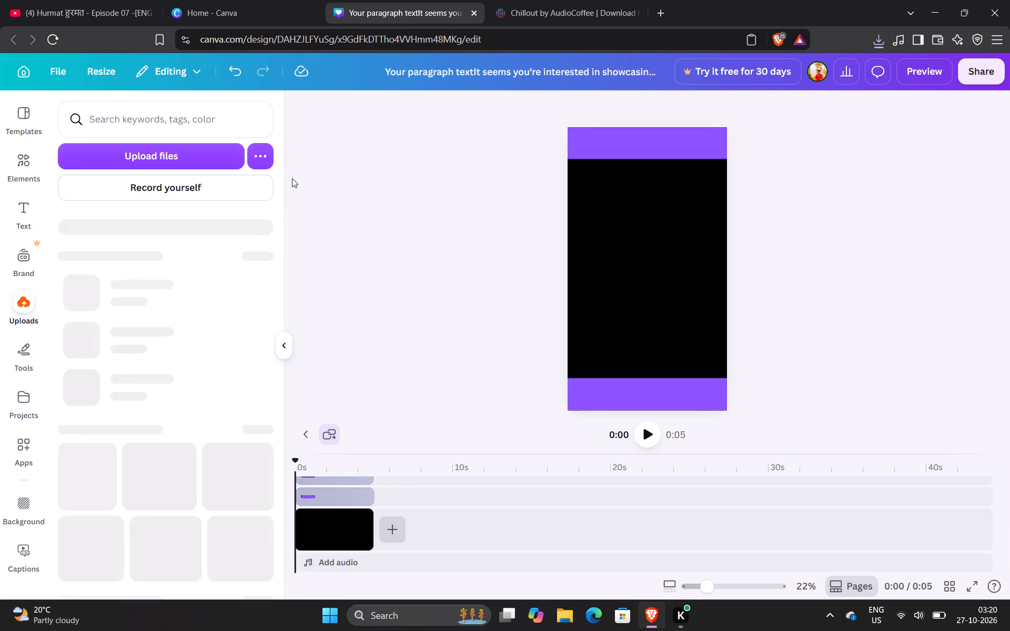
{"action": "left_click", "coordinate": [181, 159]}
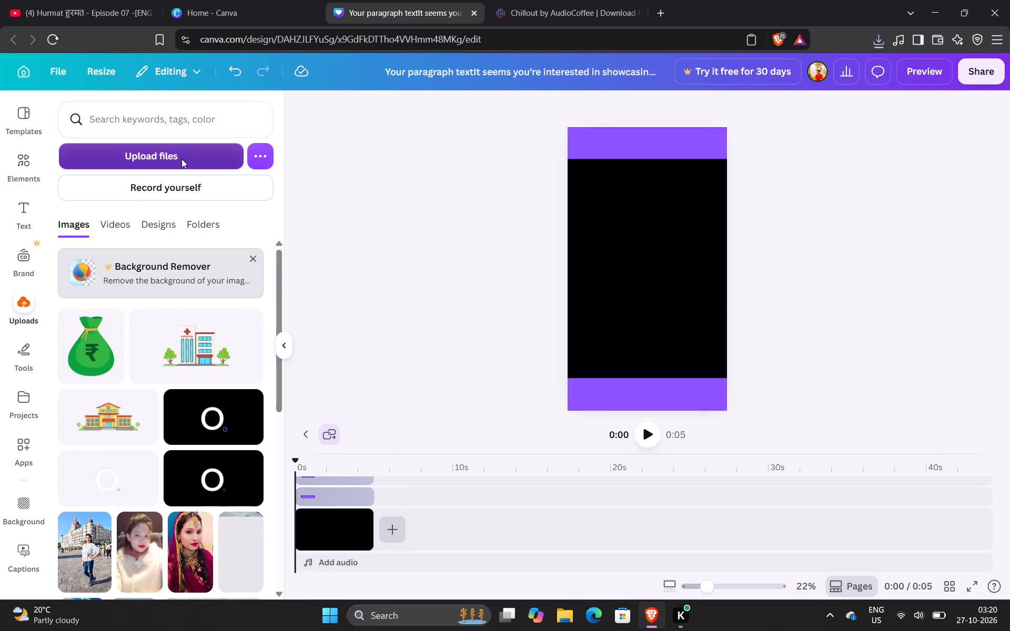
{"action": "left_click", "coordinate": [203, 116]}
{"action": "left_click", "coordinate": [393, 286]}
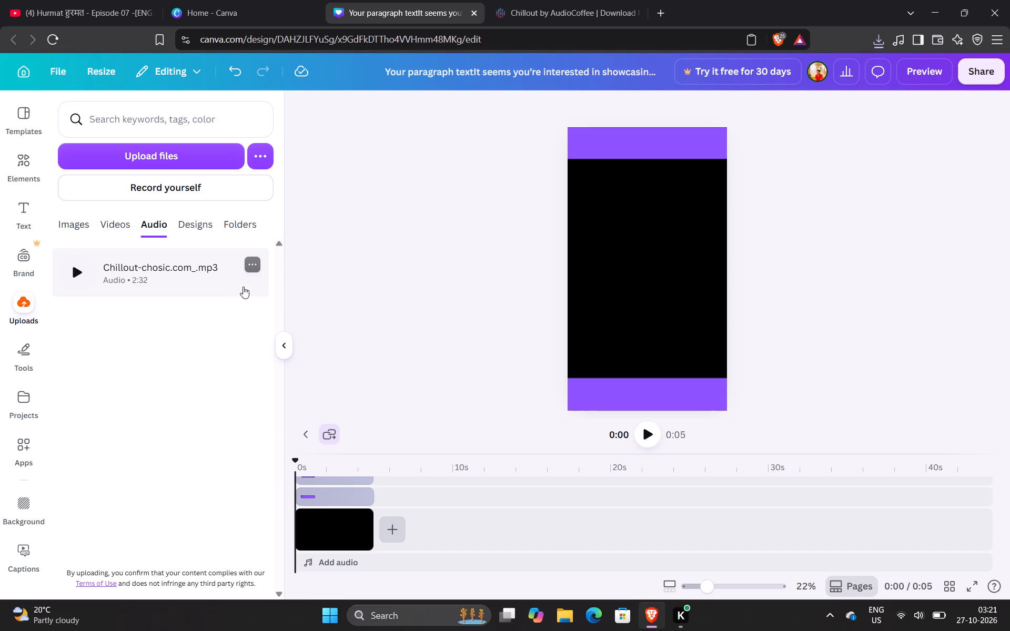
Add the uploaded Chillout track to page 1's audio track and return to the overview of all pages.
{"action": "left_click", "coordinate": [197, 282]}
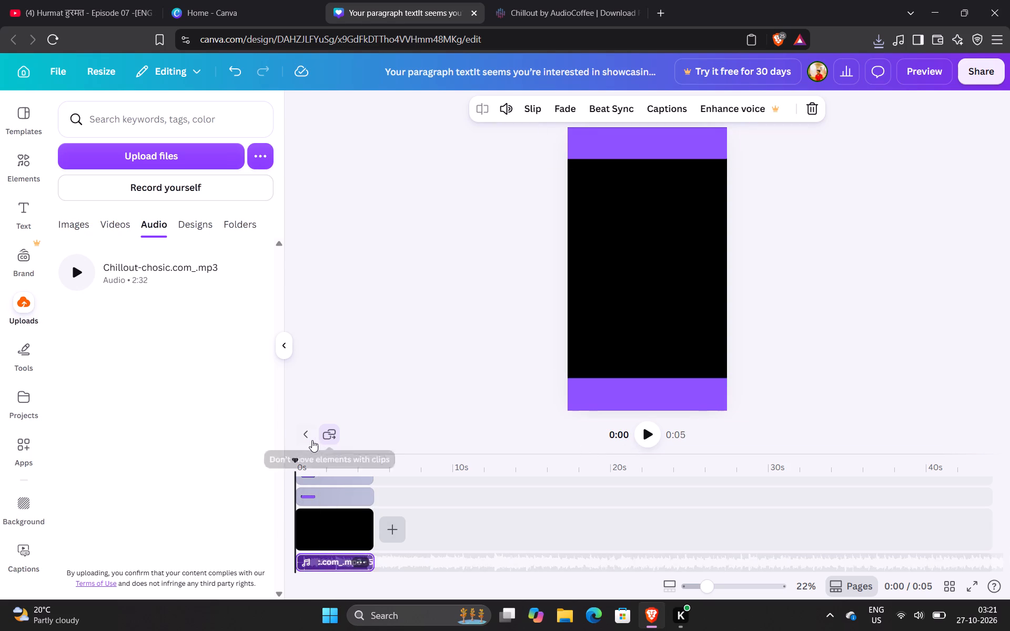
{"action": "left_click", "coordinate": [311, 439]}
Play the story video to check the music on page 1 and the change to page 2.
{"action": "left_click", "coordinate": [641, 499]}
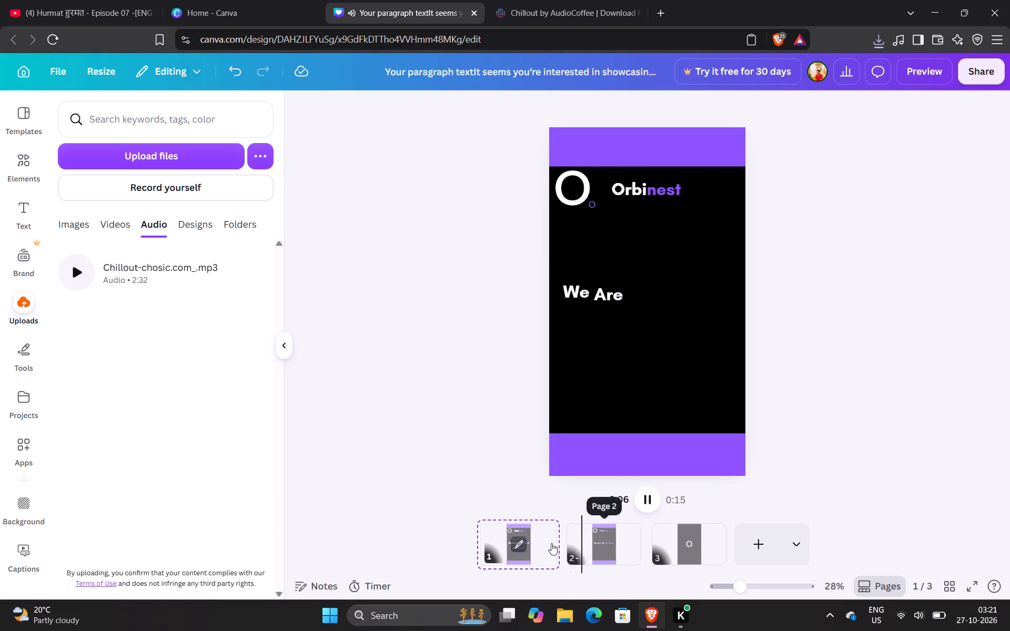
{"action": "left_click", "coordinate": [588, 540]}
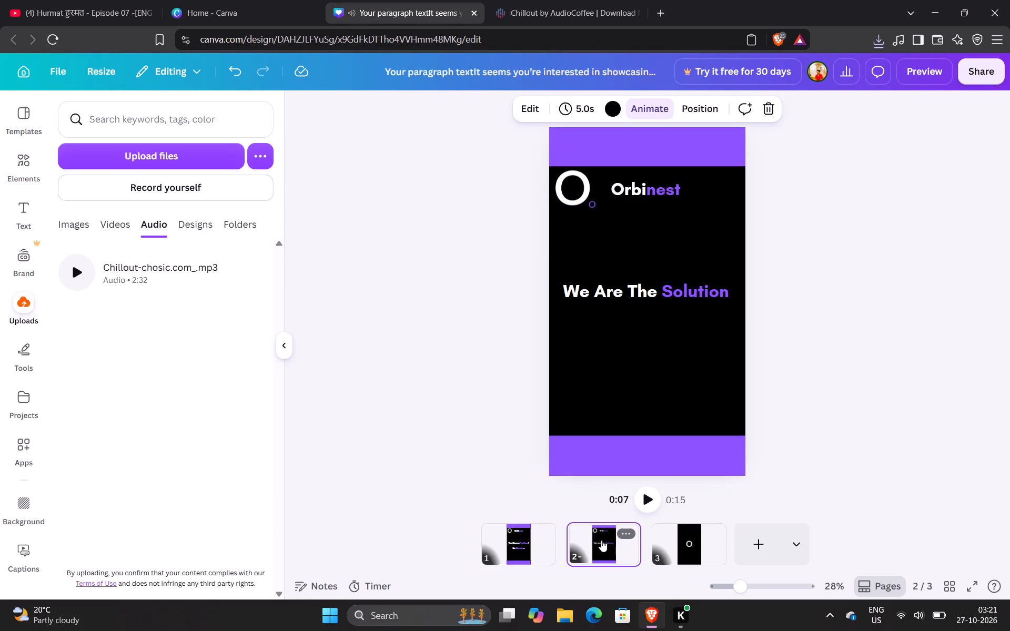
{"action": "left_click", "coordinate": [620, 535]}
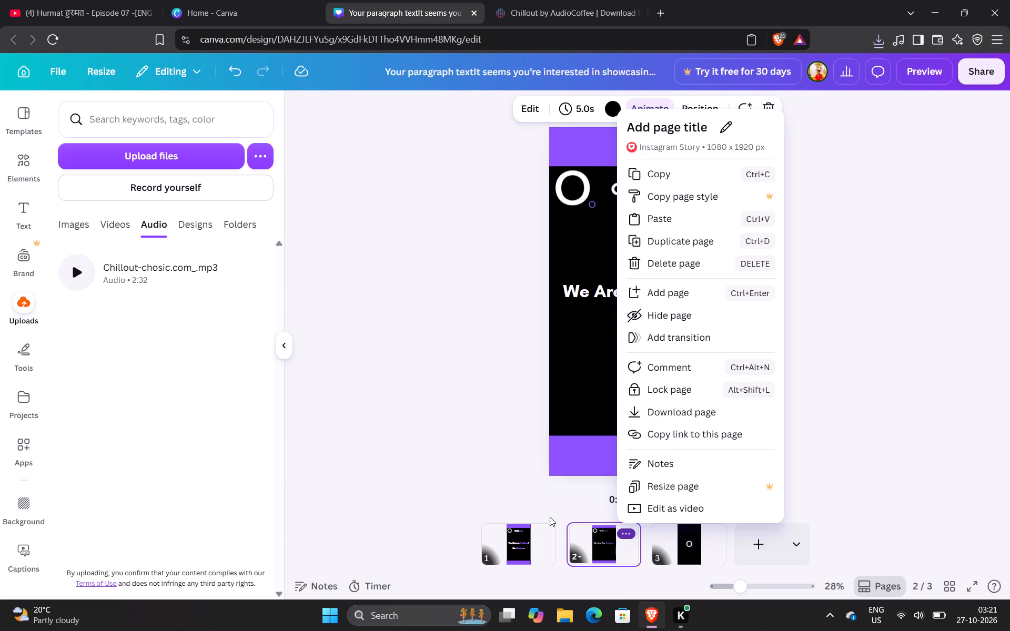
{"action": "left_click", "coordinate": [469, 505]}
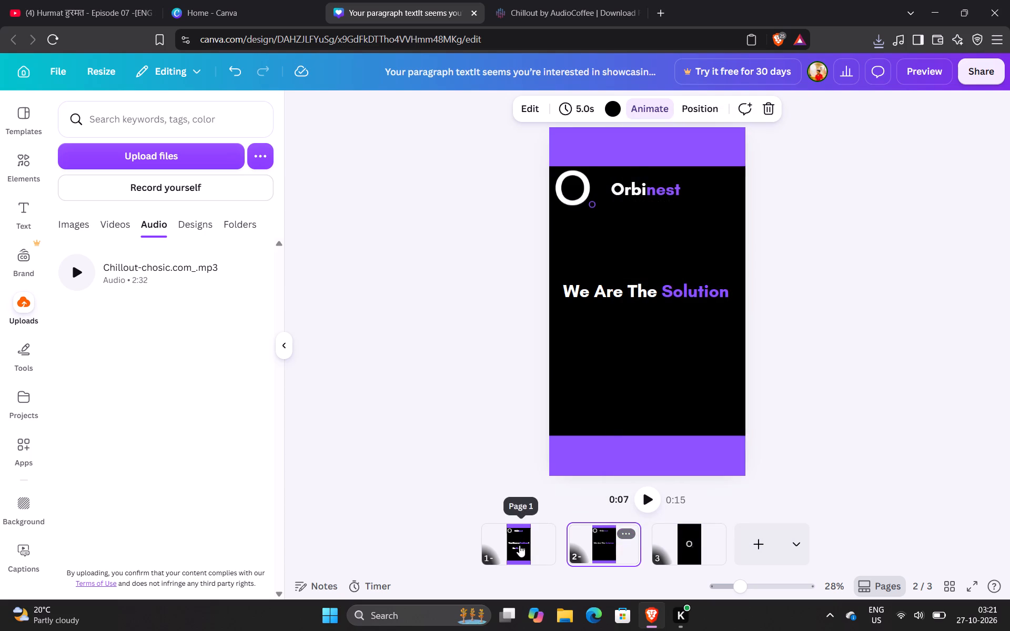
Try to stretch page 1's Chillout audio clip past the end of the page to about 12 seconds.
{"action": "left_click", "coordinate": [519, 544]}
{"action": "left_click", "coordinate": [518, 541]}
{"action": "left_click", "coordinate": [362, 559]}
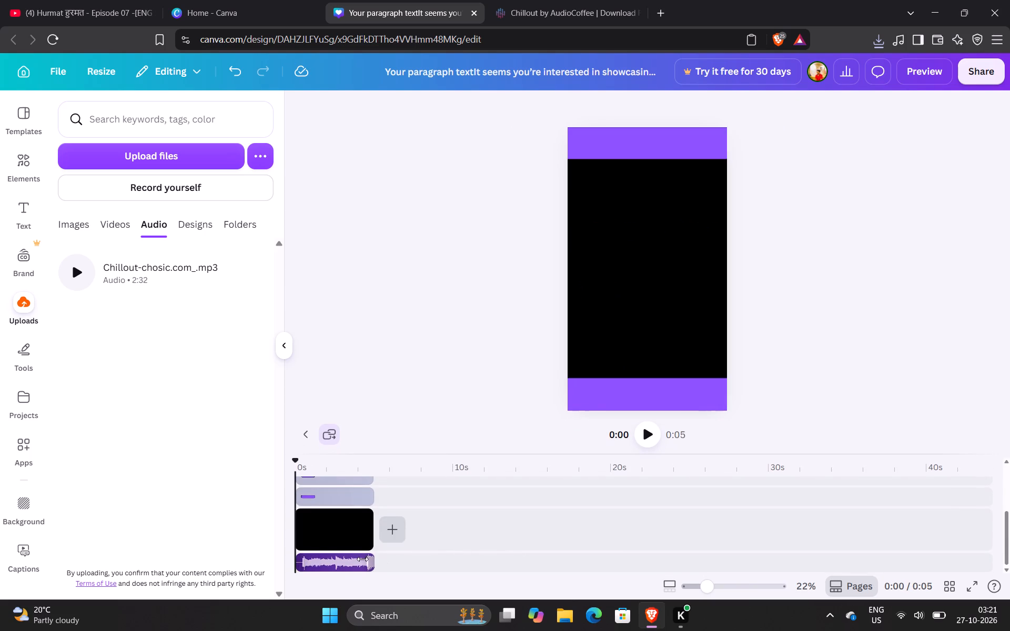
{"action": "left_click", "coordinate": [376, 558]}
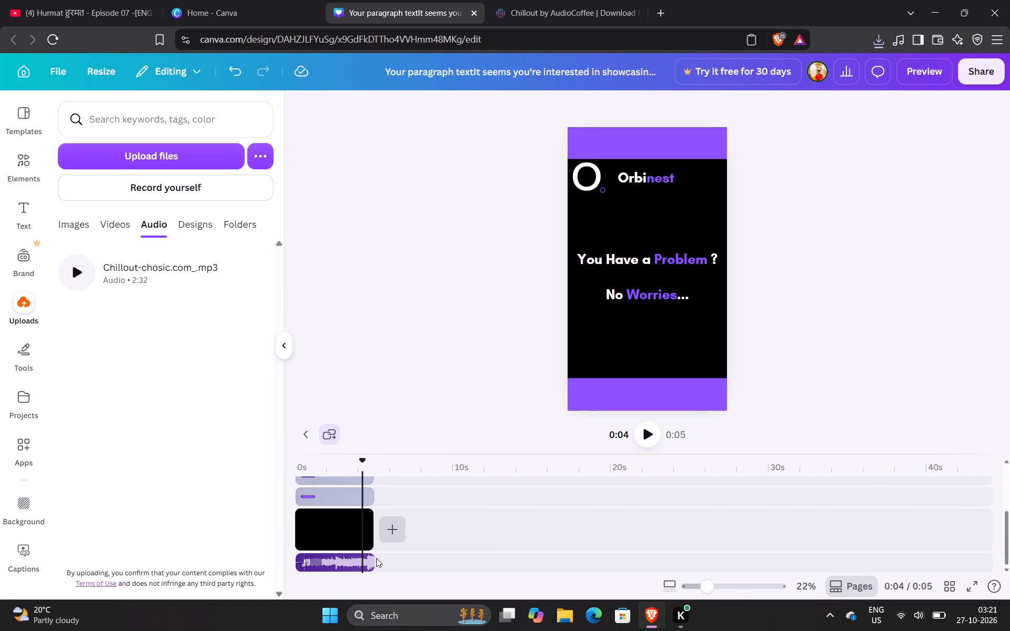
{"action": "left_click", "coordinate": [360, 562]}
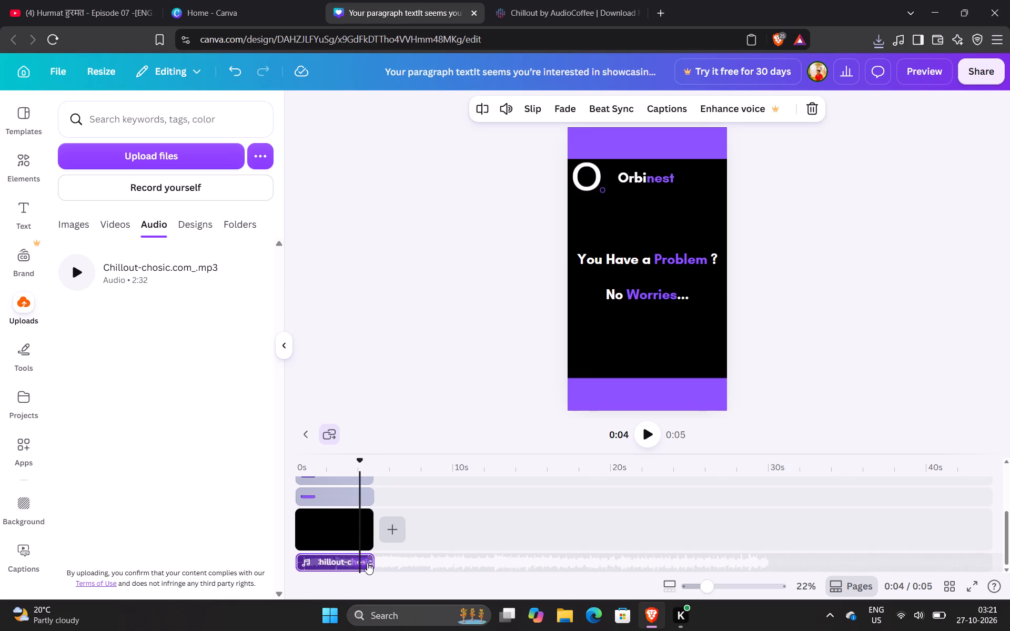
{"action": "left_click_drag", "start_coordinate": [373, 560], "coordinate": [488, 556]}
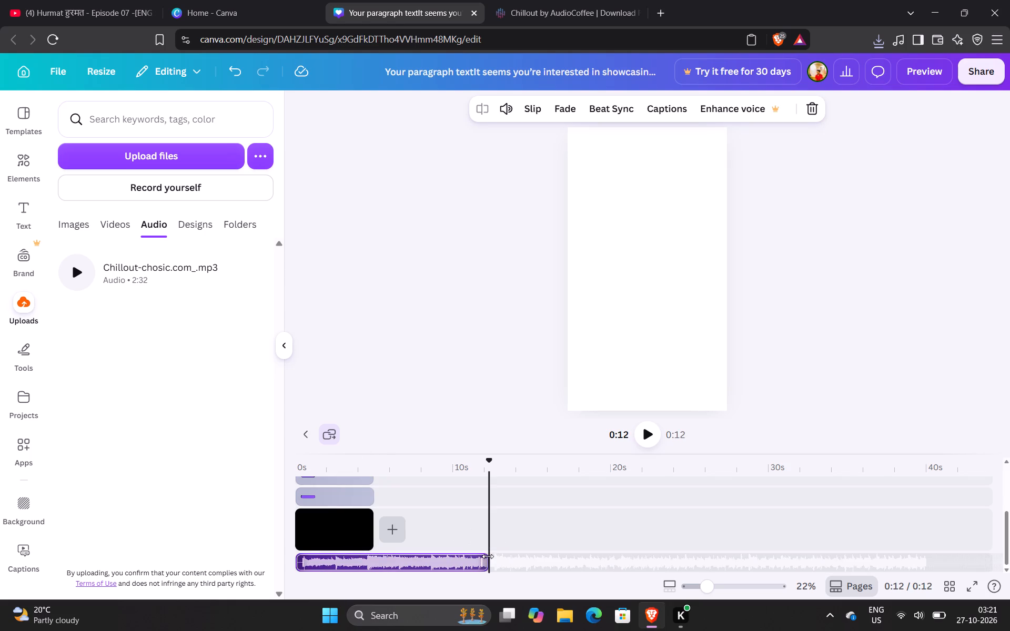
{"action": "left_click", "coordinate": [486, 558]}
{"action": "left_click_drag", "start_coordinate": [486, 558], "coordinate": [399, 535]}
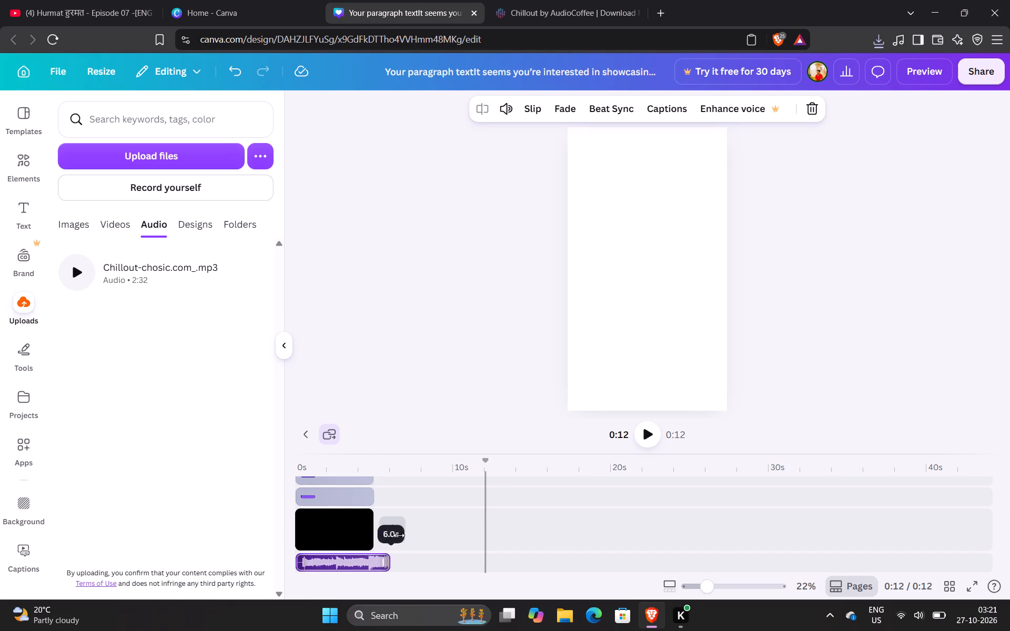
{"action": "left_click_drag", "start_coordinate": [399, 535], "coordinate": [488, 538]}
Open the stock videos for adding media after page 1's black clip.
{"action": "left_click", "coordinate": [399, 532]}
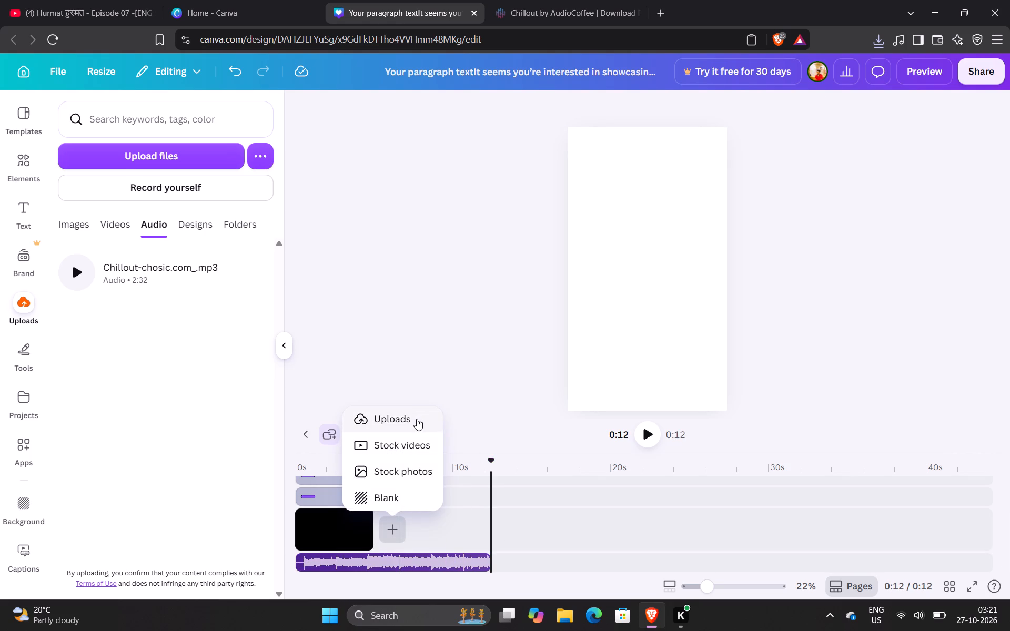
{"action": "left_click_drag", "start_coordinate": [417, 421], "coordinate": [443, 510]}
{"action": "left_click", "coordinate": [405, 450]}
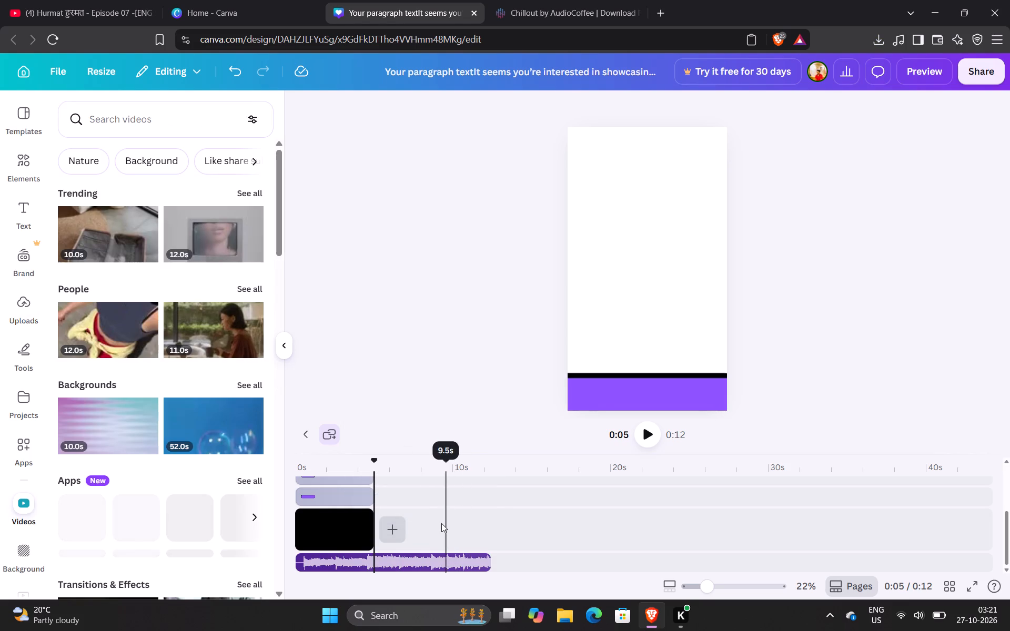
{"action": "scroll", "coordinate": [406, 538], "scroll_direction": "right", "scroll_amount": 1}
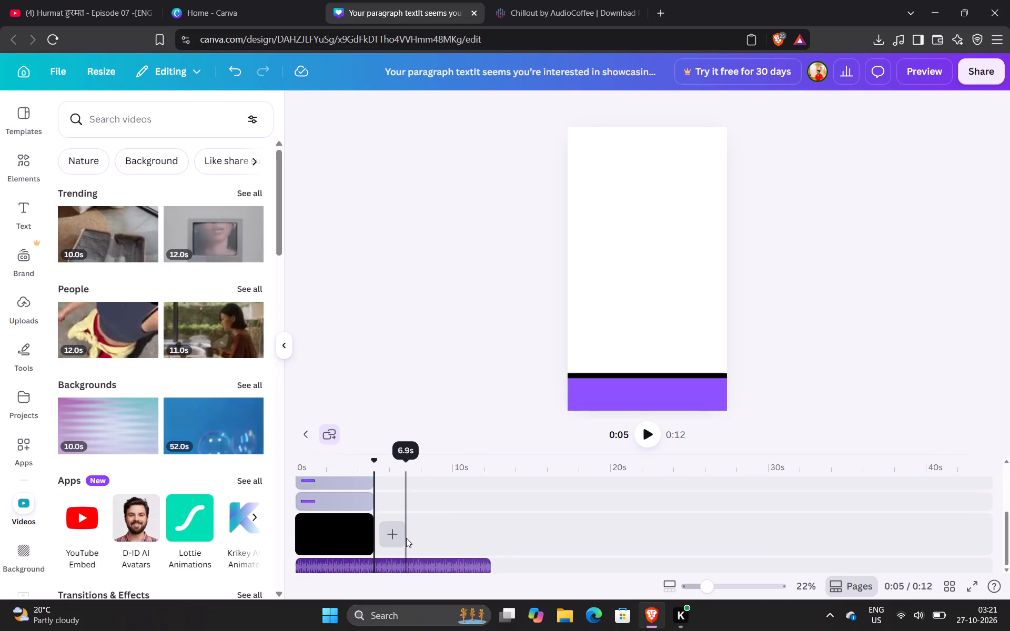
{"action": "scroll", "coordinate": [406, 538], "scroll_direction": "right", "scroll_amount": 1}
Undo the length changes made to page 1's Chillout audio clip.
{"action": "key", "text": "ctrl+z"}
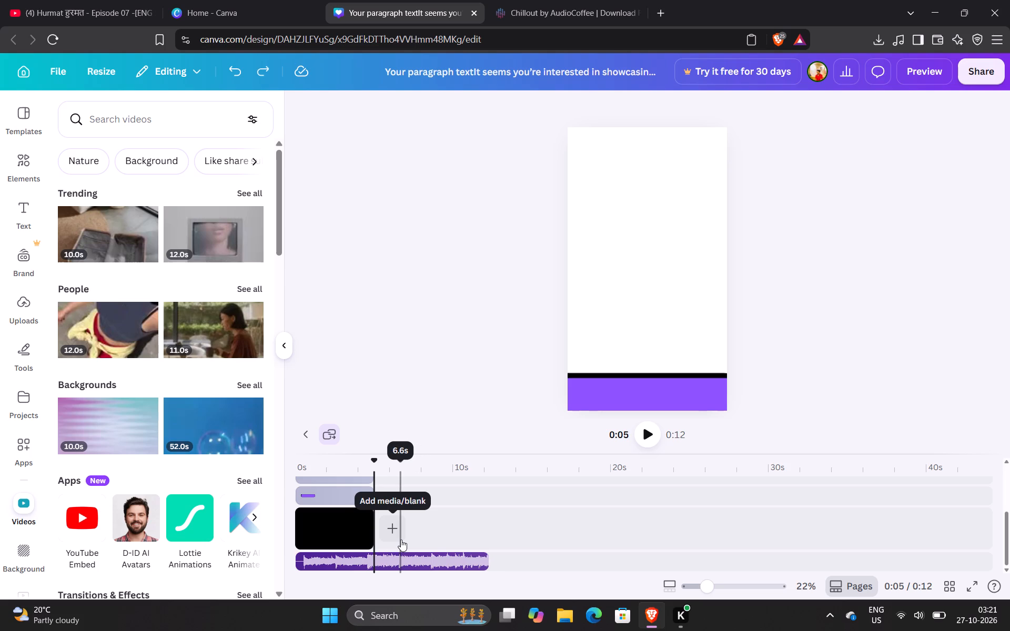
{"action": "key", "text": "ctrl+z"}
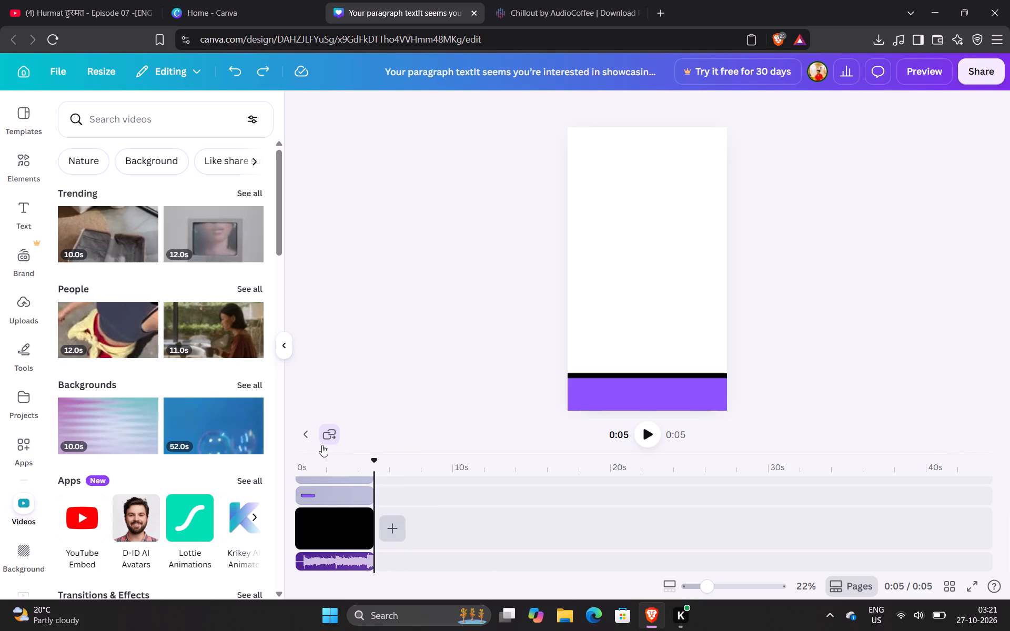
Return to the overview of all pages and play the story video from page 1 into page 2.
{"action": "left_click", "coordinate": [311, 435]}
{"action": "left_click", "coordinate": [651, 504]}
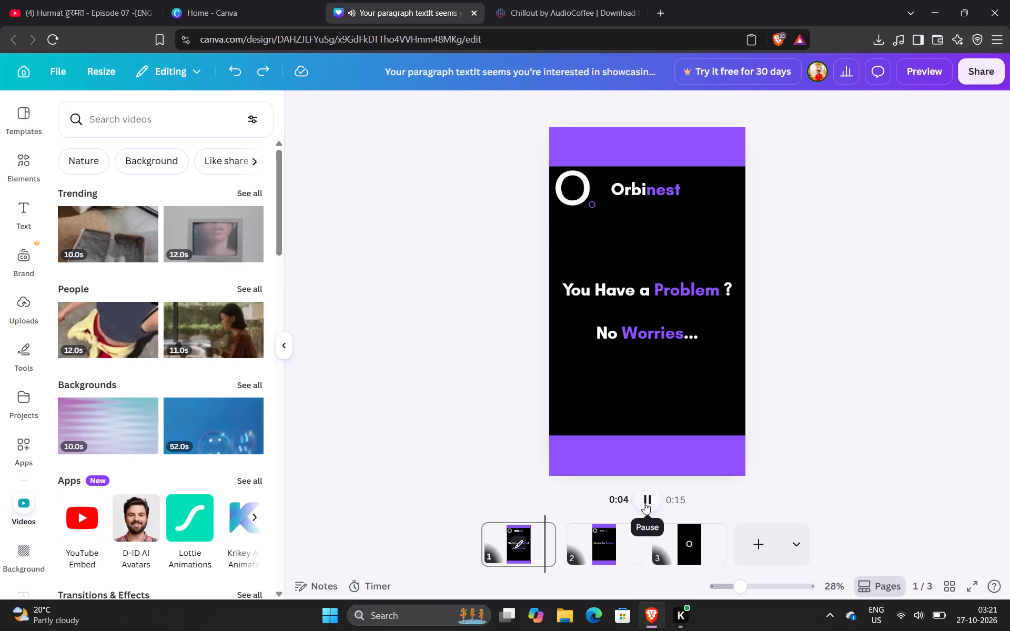
Delete the Chillout audio clip from page 1's timeline and return to the overview of all pages.
{"action": "left_click", "coordinate": [516, 545]}
{"action": "left_click", "coordinate": [349, 566]}
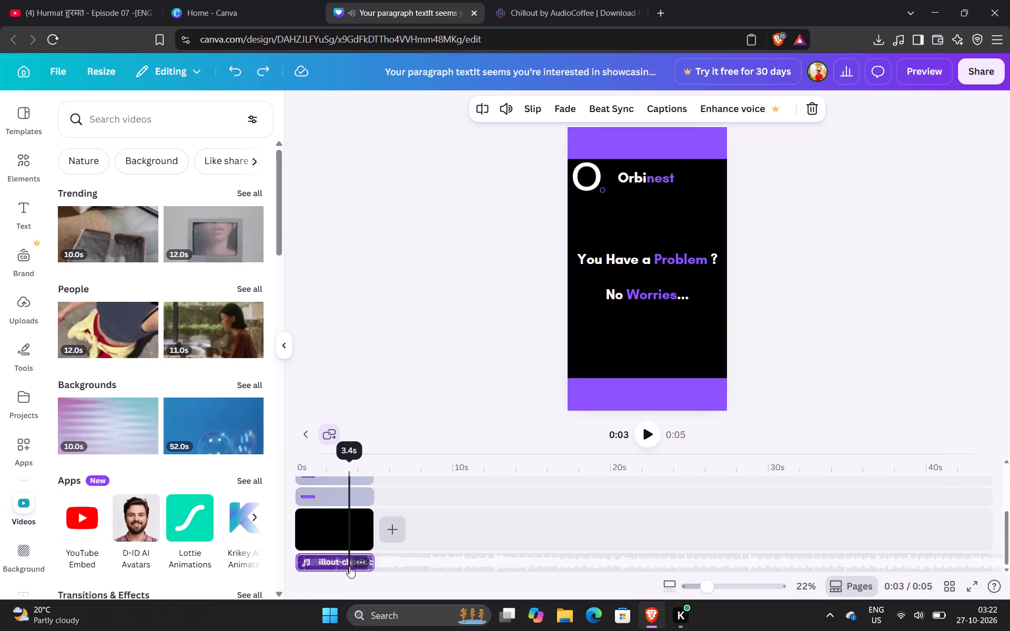
{"action": "key", "text": "BackSpace"}
{"action": "scroll", "coordinate": [388, 546], "scroll_direction": "up", "scroll_amount": 5}
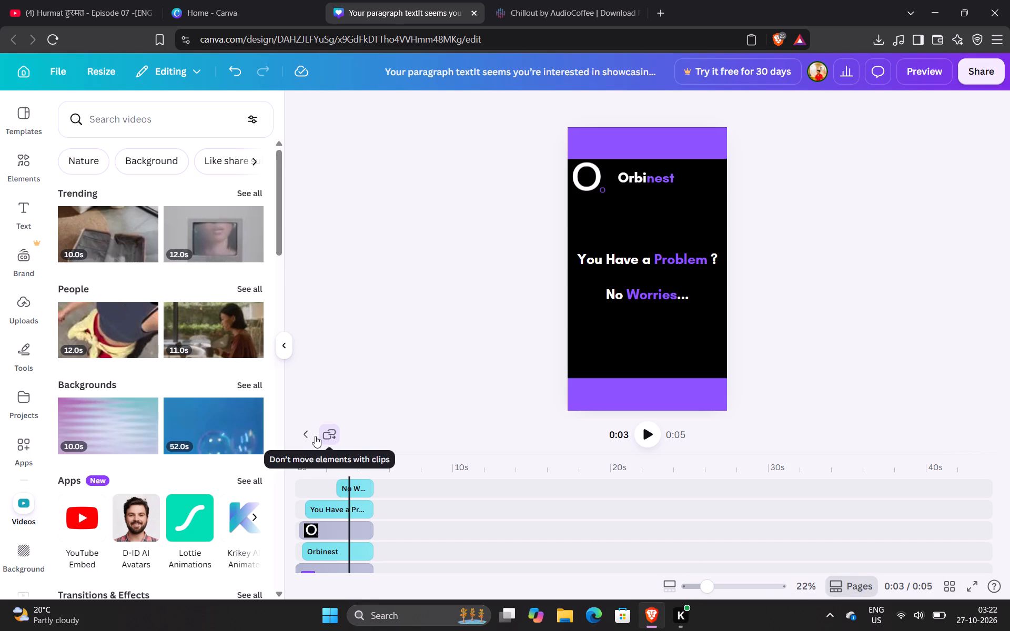
{"action": "left_click_drag", "start_coordinate": [322, 435], "coordinate": [307, 329]}
{"action": "scroll", "coordinate": [402, 563], "scroll_direction": "down", "scroll_amount": 2}
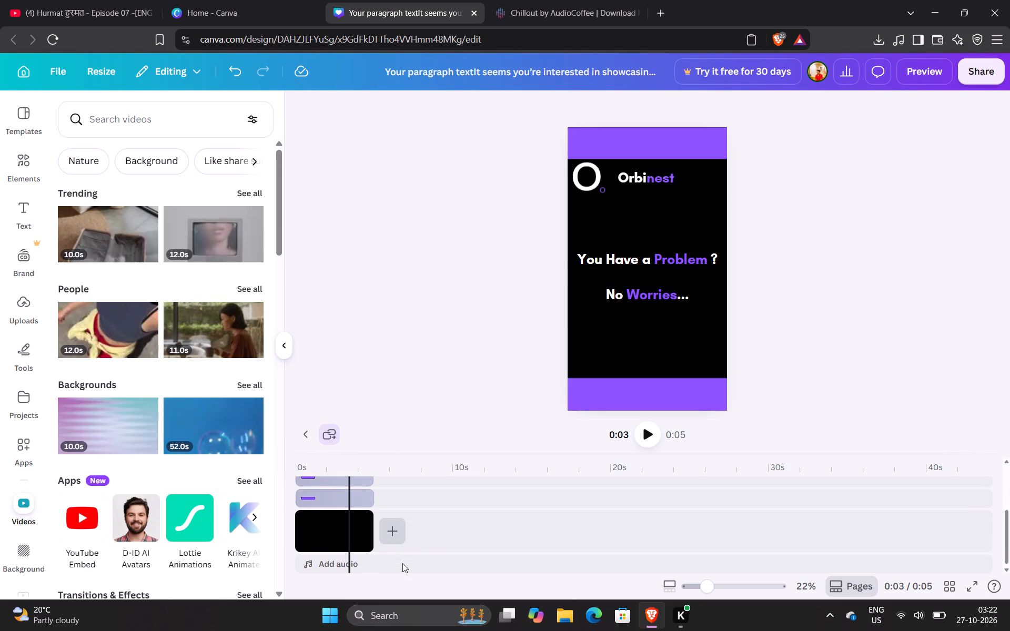
{"action": "scroll", "coordinate": [402, 563], "scroll_direction": "down", "scroll_amount": 1}
{"action": "left_click", "coordinate": [307, 438]}
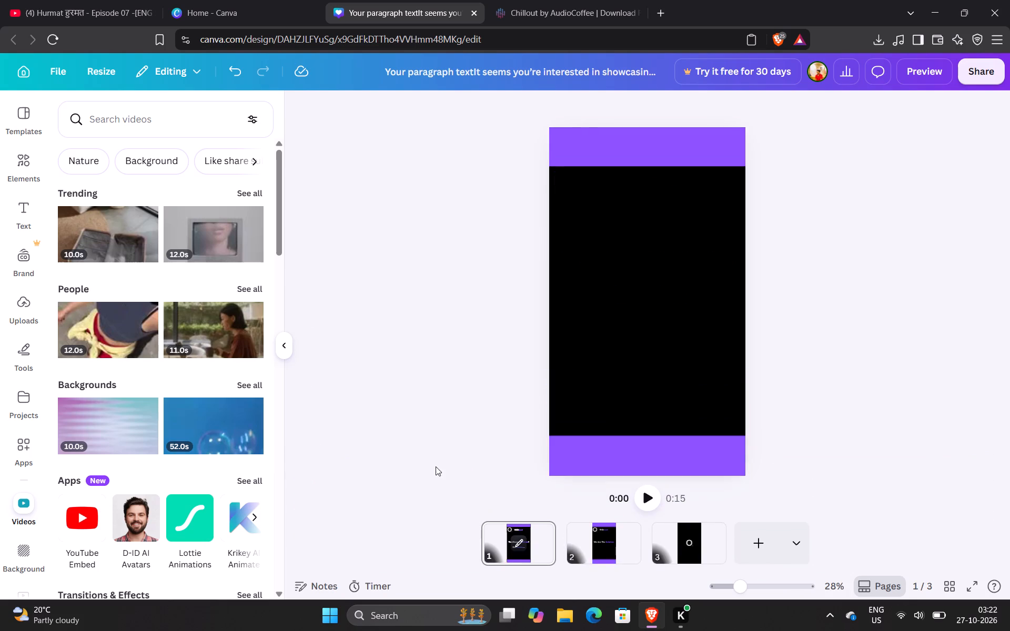
Download all pages of the story as a single MP4 video at 1080p quality.
{"action": "left_click", "coordinate": [964, 69]}
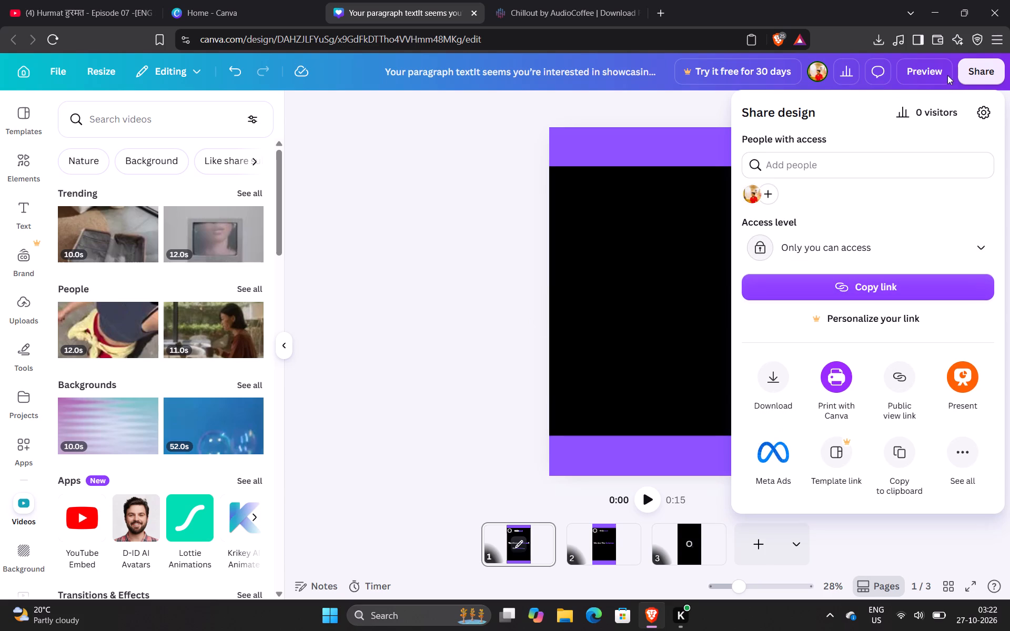
{"action": "left_click", "coordinate": [770, 396]}
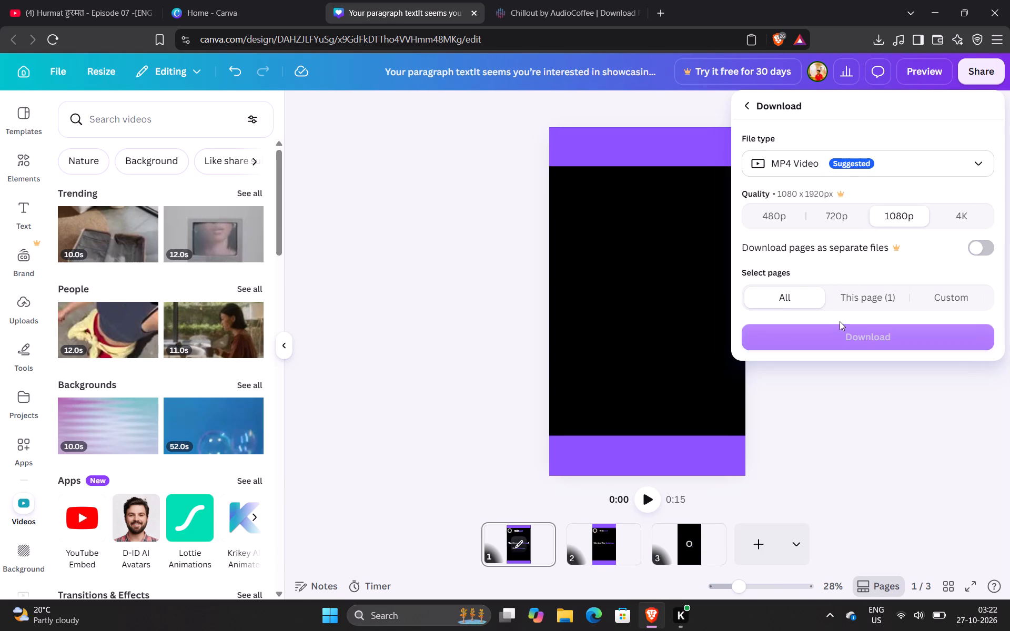
{"action": "left_click", "coordinate": [841, 334]}
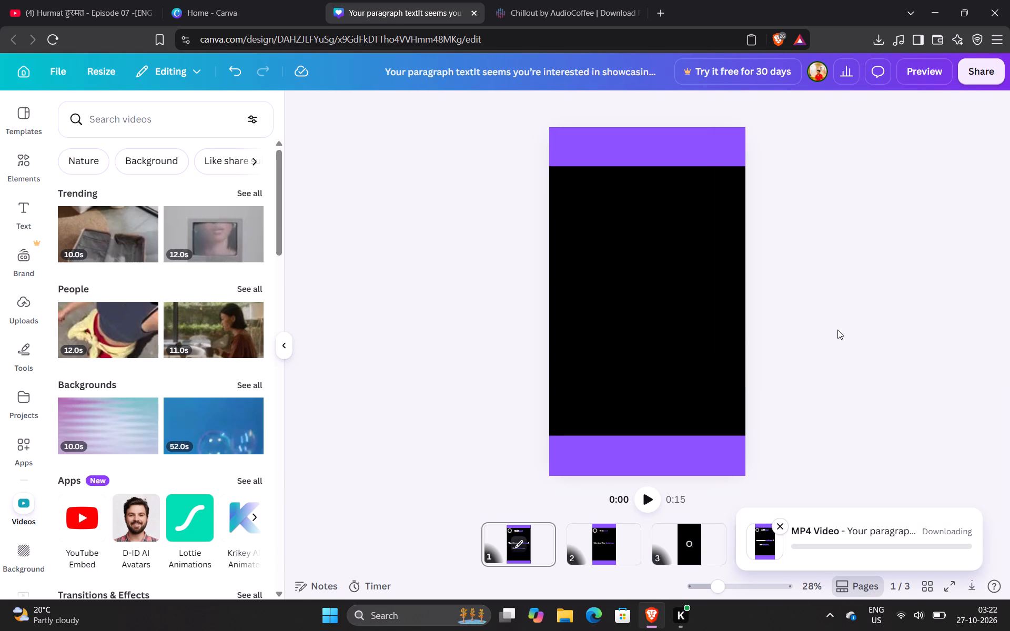
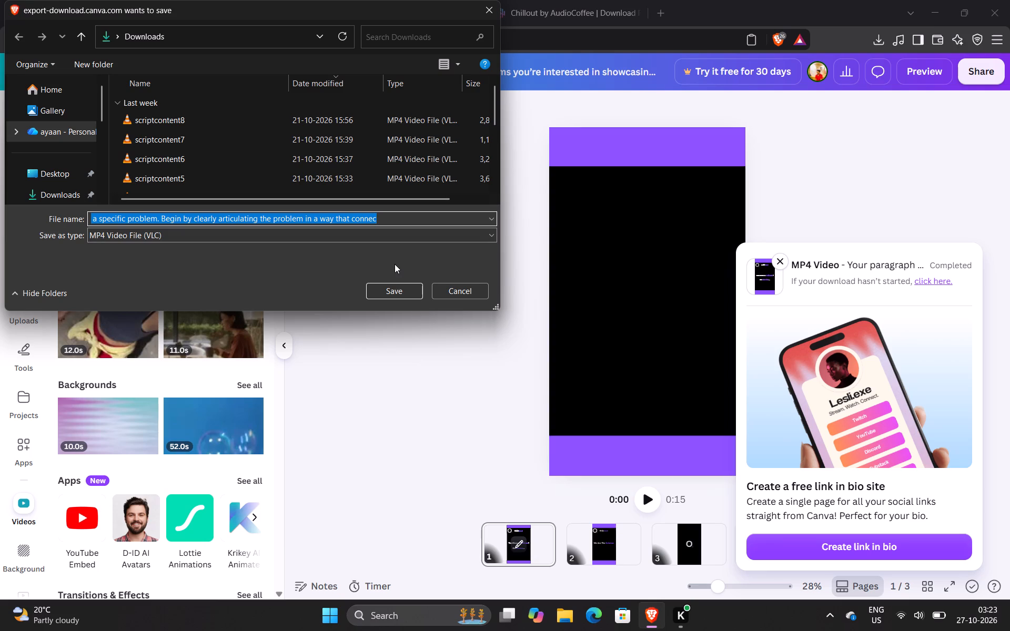
Save the exported MP4 video in the Downloads folder under the name firstad.
{"action": "key", "text": "BackSpace"}
{"action": "type", "text": "firsta"}
{"action": "key", "text": "d"}
{"action": "key", "text": "Return"}
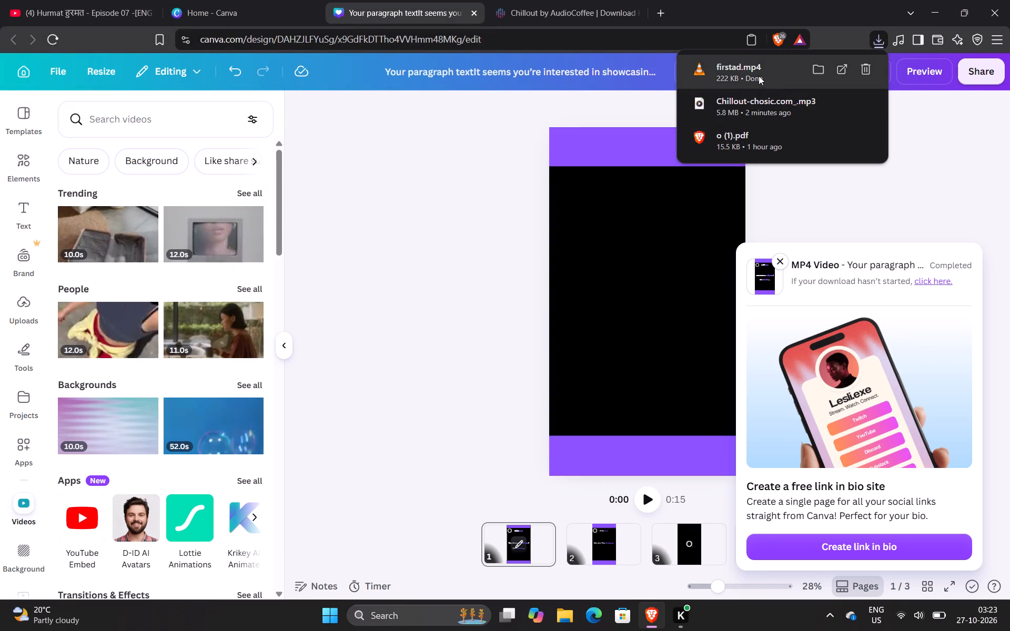
Play the downloaded firstad.mp4 in VLC, declining the player update, and close the player after viewing.
{"action": "double_click", "coordinate": [759, 76]}
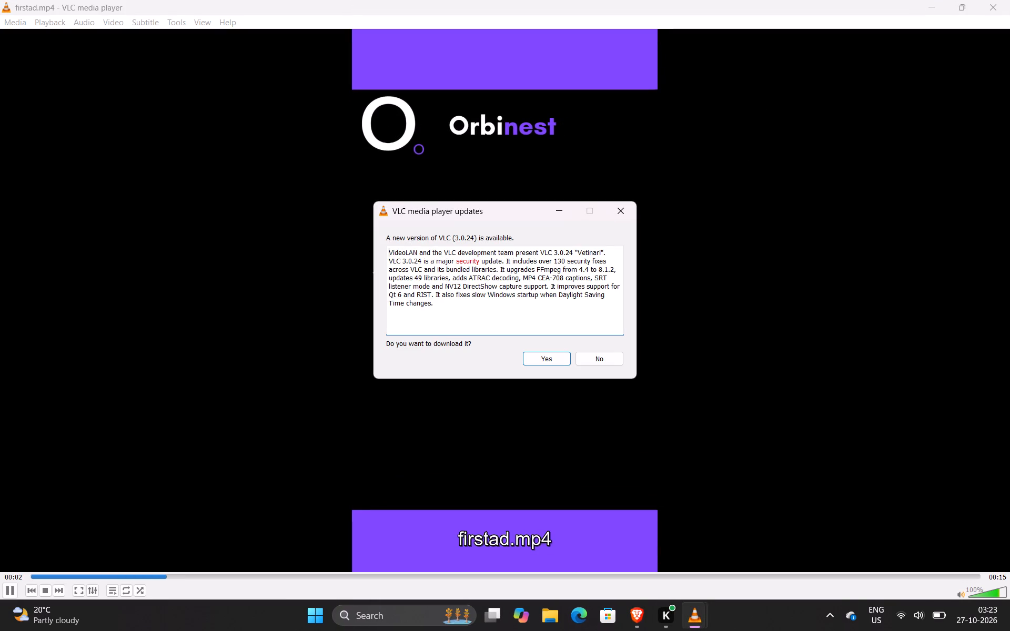
{"action": "scroll", "coordinate": [562, 347], "scroll_direction": "down", "scroll_amount": 1}
{"action": "left_click", "coordinate": [627, 206]}
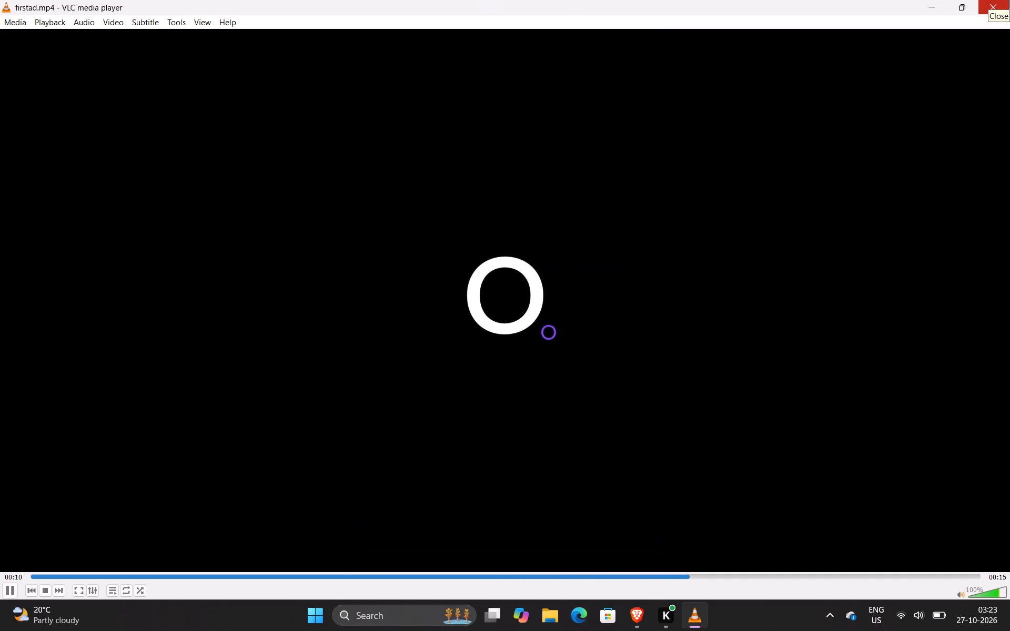
{"action": "left_click", "coordinate": [1009, 0]}
Create a new blank Instagram Story design from the Canva home page.
{"action": "left_click", "coordinate": [477, 258]}
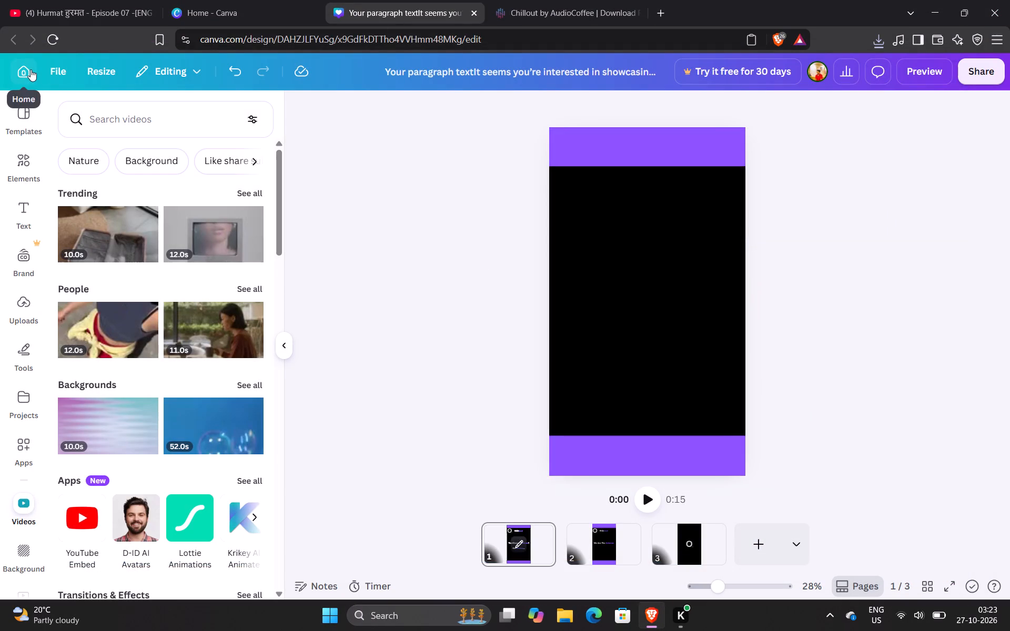
{"action": "left_click", "coordinate": [209, 0]}
{"action": "left_click", "coordinate": [25, 117]}
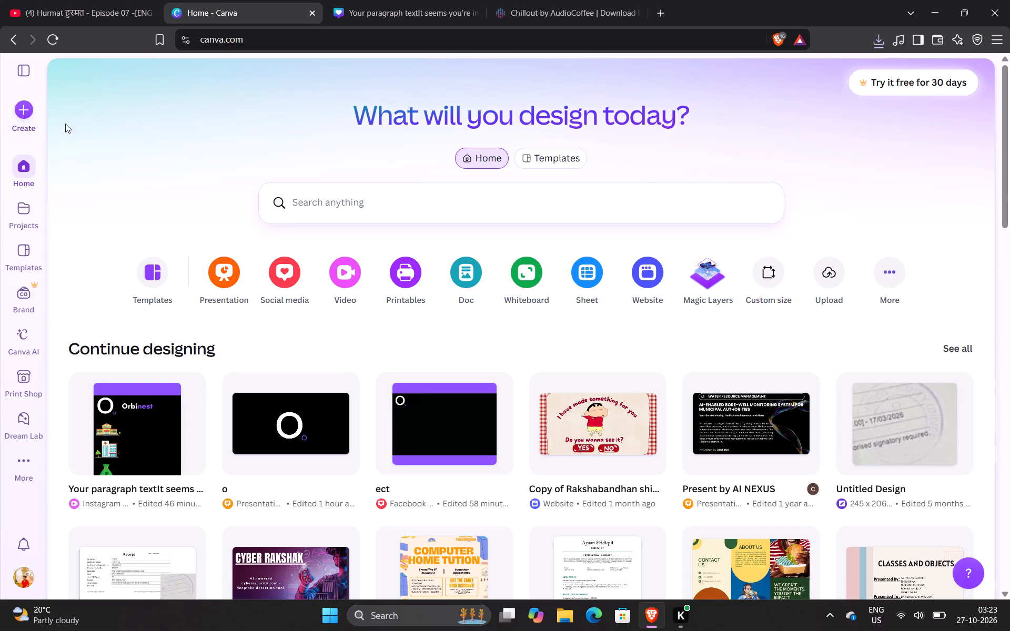
{"action": "left_click", "coordinate": [166, 95]}
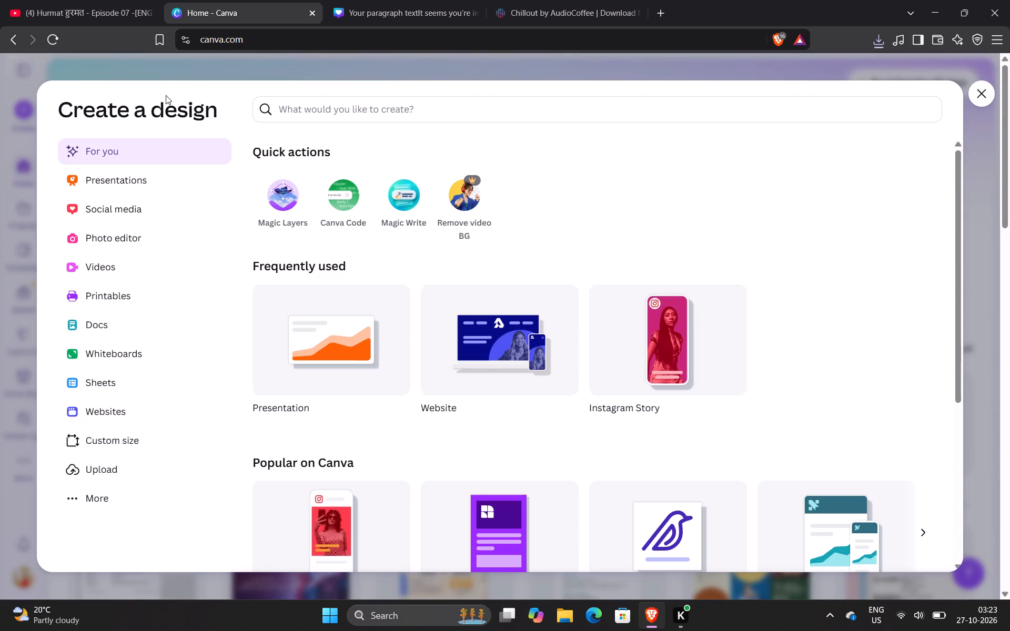
{"action": "left_click", "coordinate": [201, 55]}
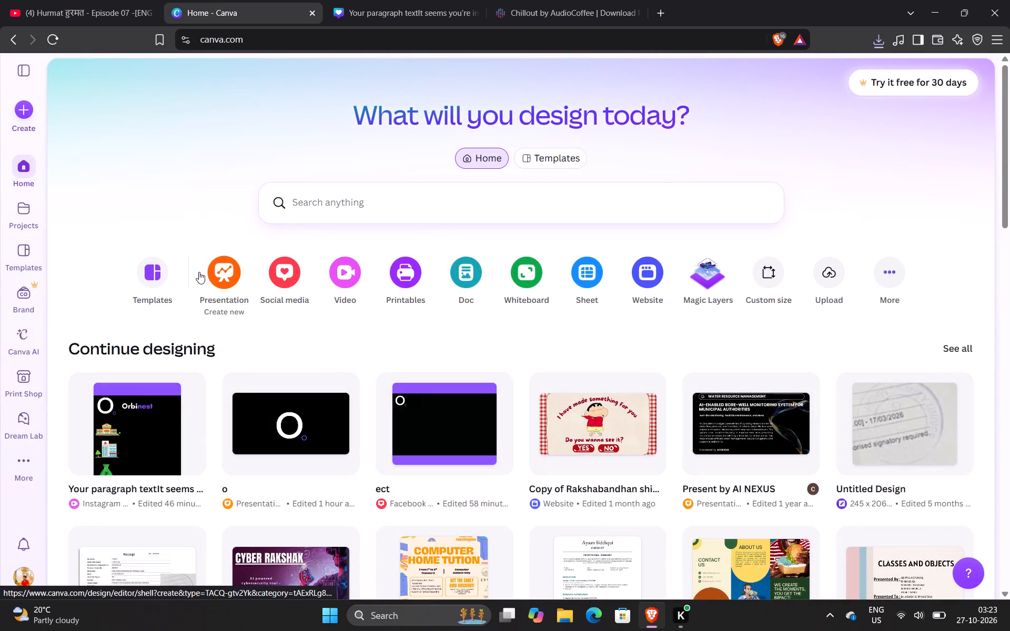
{"action": "left_click", "coordinate": [22, 106]}
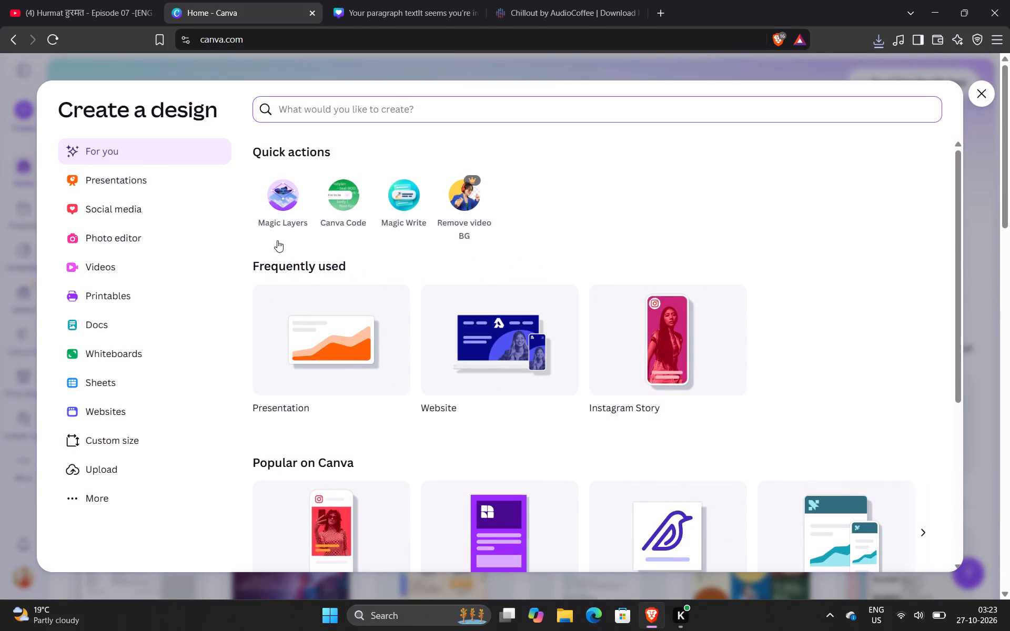
{"action": "left_click", "coordinate": [693, 379]}
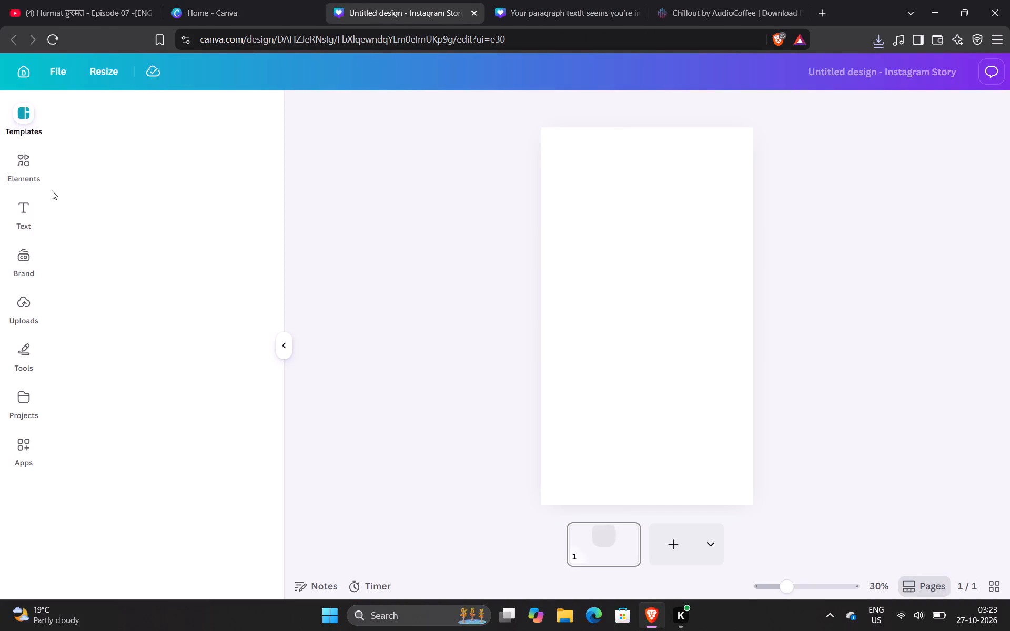
Upload the firstad MP4 video from the Downloads folder to the design's uploads.
{"action": "left_click", "coordinate": [19, 305]}
{"action": "left_click", "coordinate": [142, 159]}
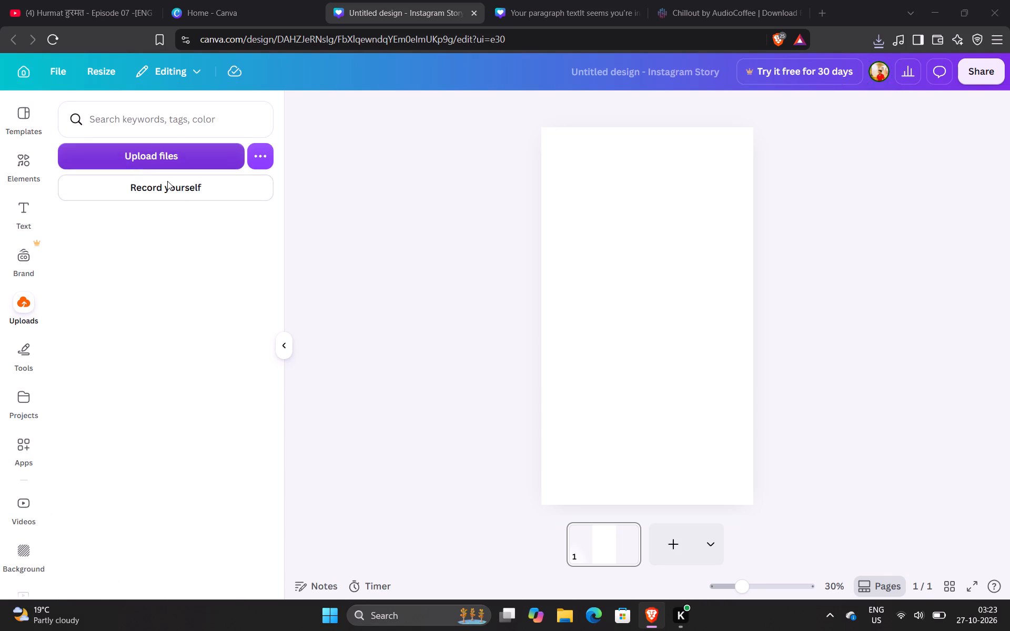
{"action": "left_click", "coordinate": [198, 118]}
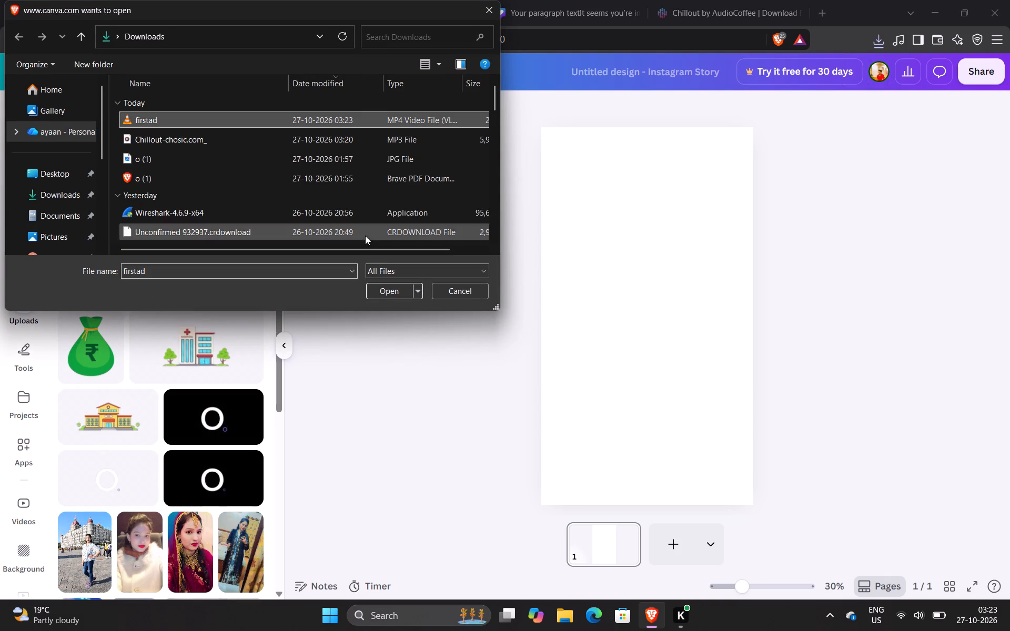
{"action": "left_click", "coordinate": [393, 290]}
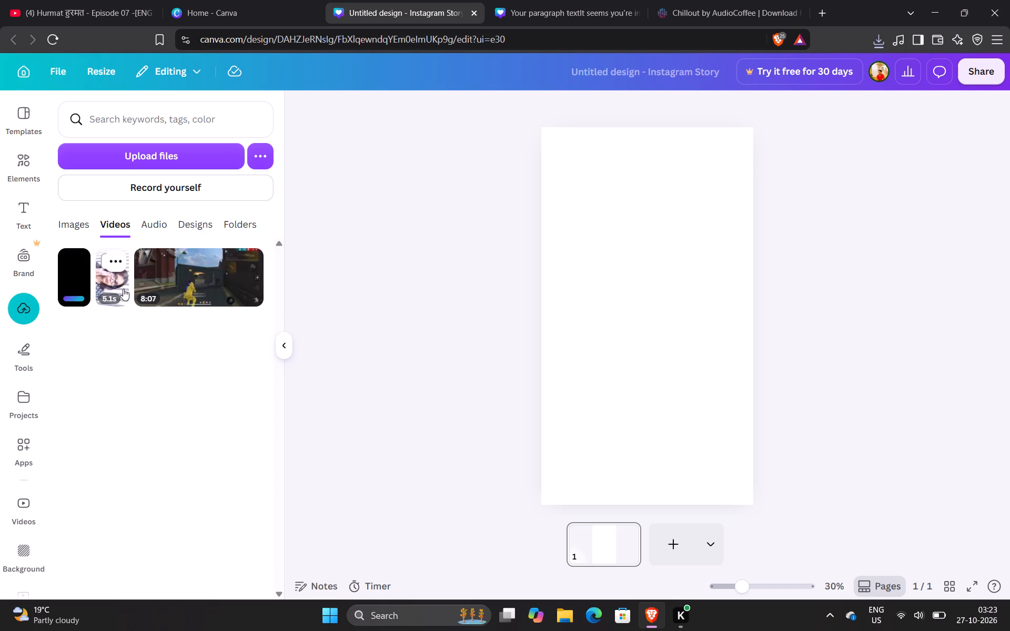
Move the uploaded video VID-20250806-WA0008.mp4 to the trash.
{"action": "left_click", "coordinate": [117, 263]}
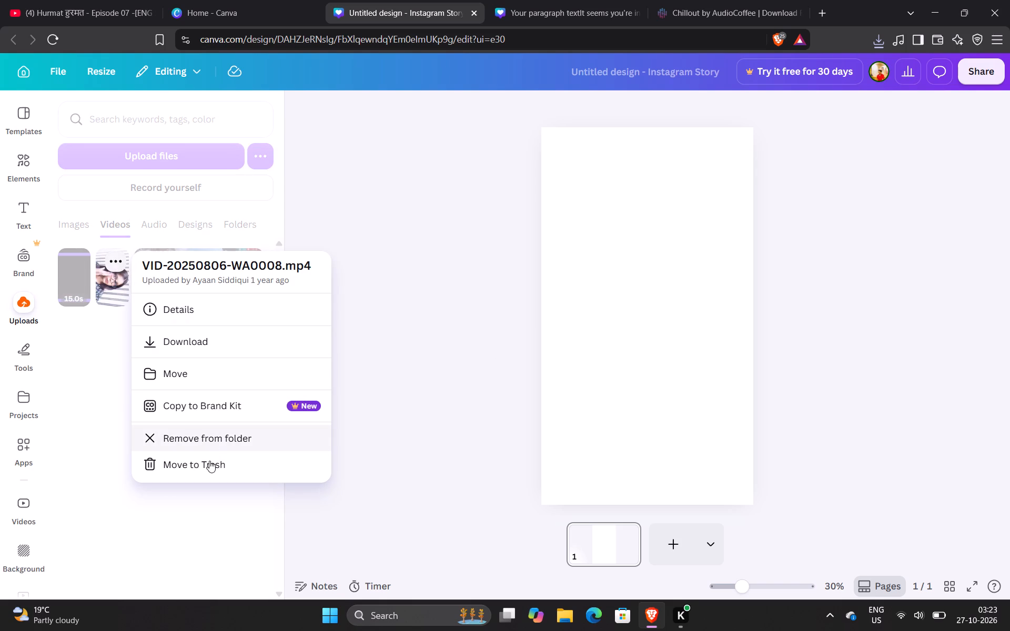
{"action": "left_click", "coordinate": [207, 464]}
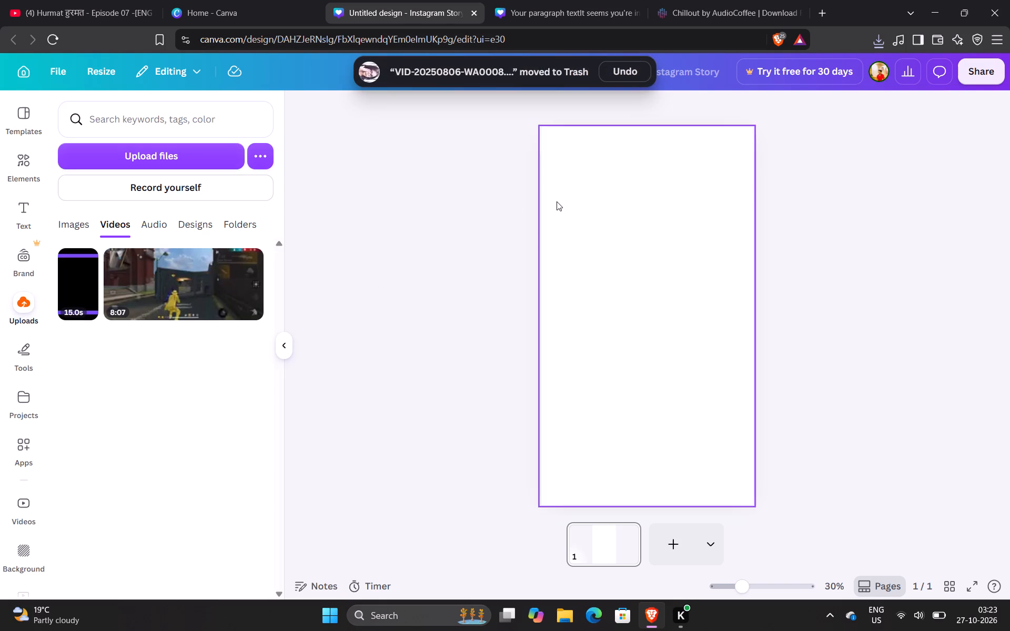
Place the uploaded 15-second ad video on page 1 and enlarge it to fill the page, about 1,084 × 1,928.
{"action": "left_click", "coordinate": [84, 297]}
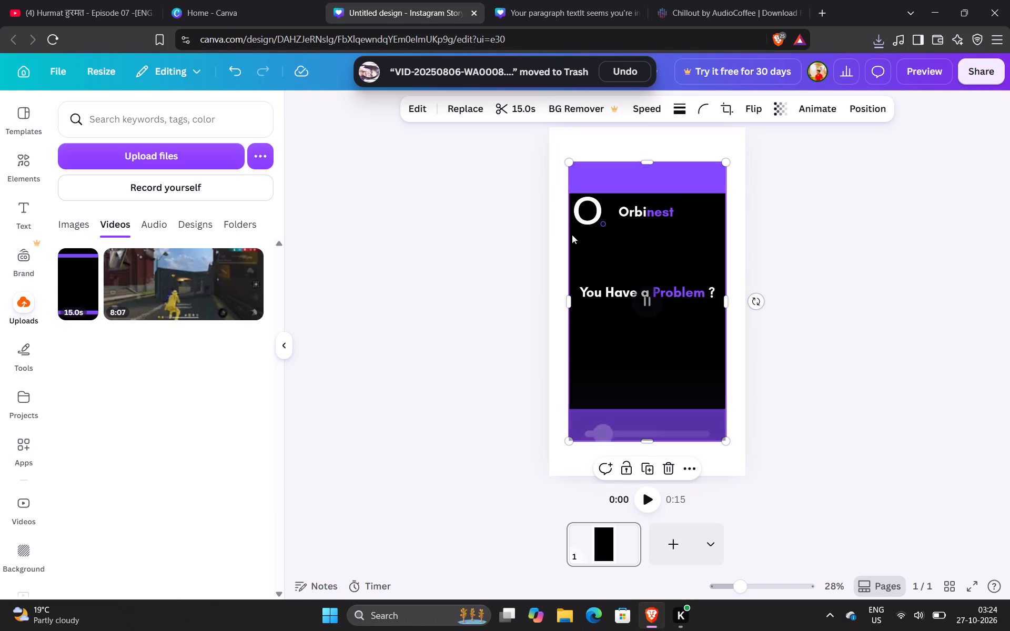
{"action": "left_click_drag", "start_coordinate": [565, 160], "coordinate": [533, 124]}
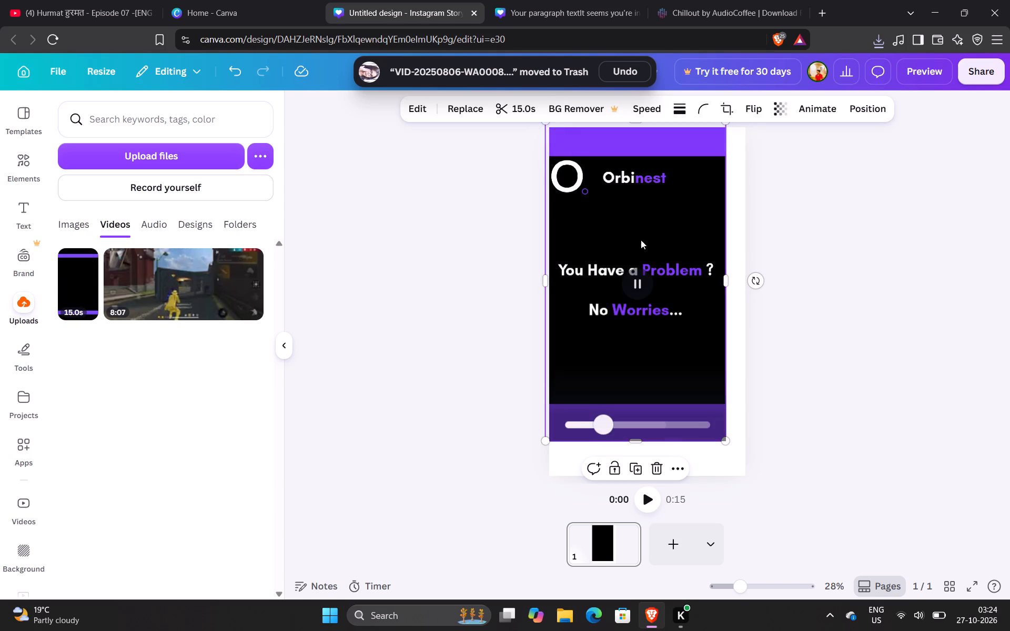
{"action": "left_click", "coordinate": [724, 437]}
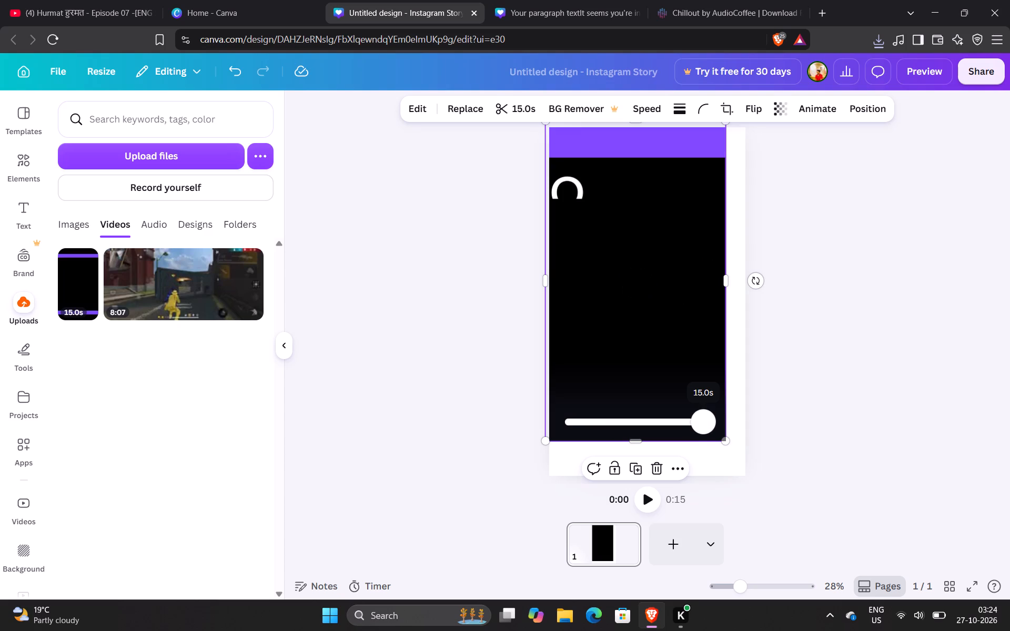
{"action": "left_click_drag", "start_coordinate": [726, 438], "coordinate": [742, 471]}
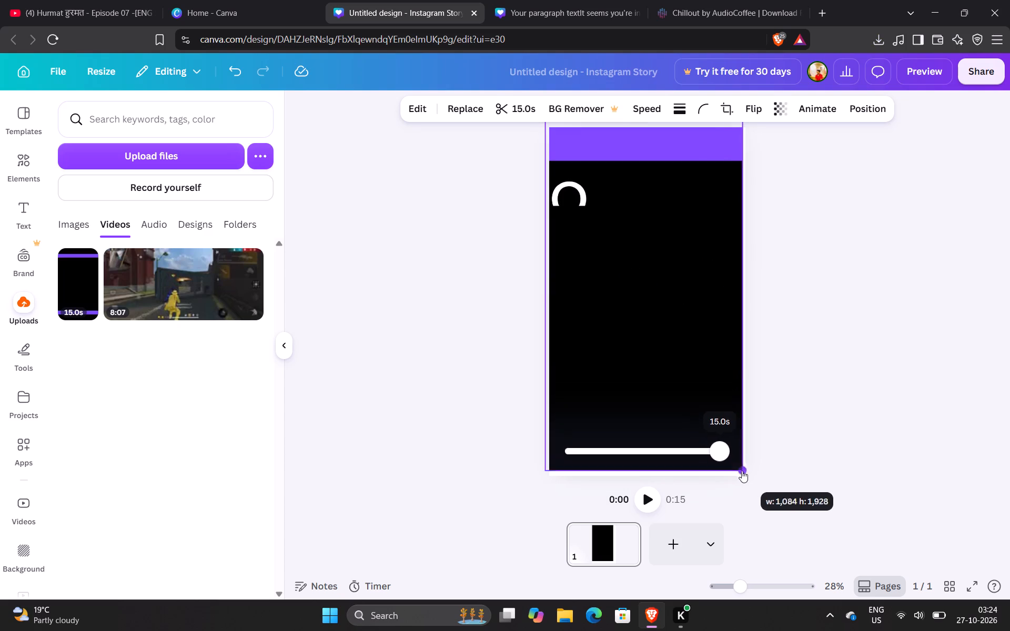
{"action": "left_click_drag", "start_coordinate": [742, 471], "coordinate": [743, 471]}
{"action": "left_click", "coordinate": [798, 482]}
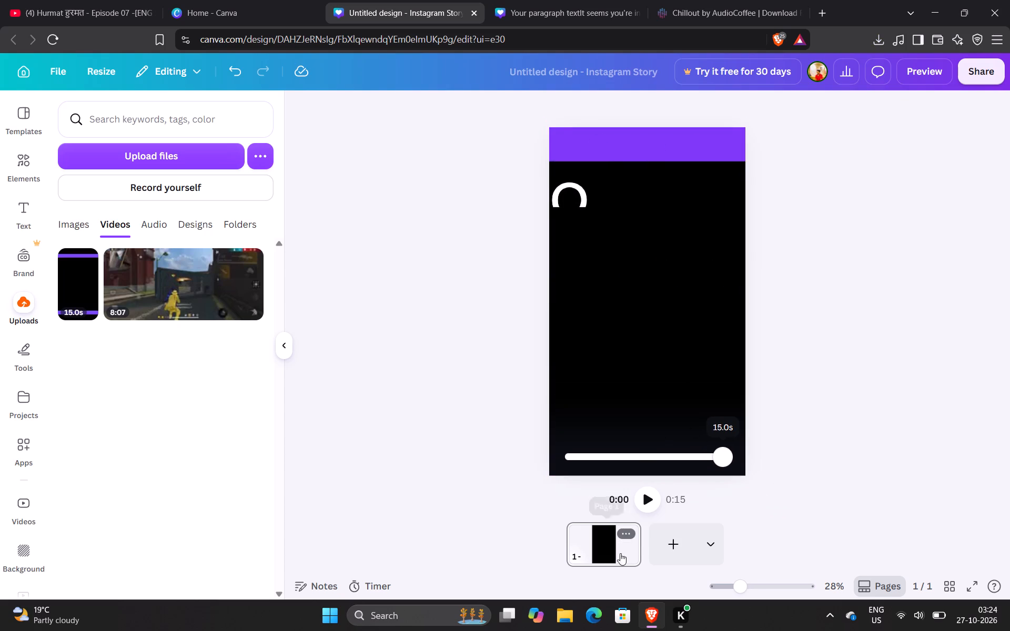
Switch page 1 to editing as a video with a timeline.
{"action": "left_click", "coordinate": [609, 543]}
{"action": "left_click", "coordinate": [623, 533]}
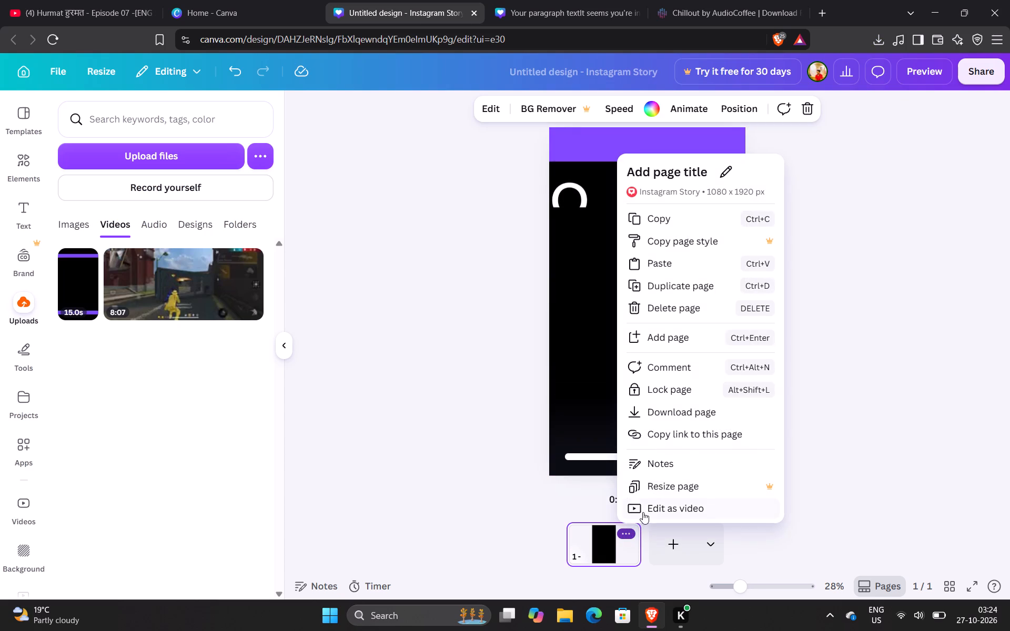
{"action": "left_click", "coordinate": [651, 505]}
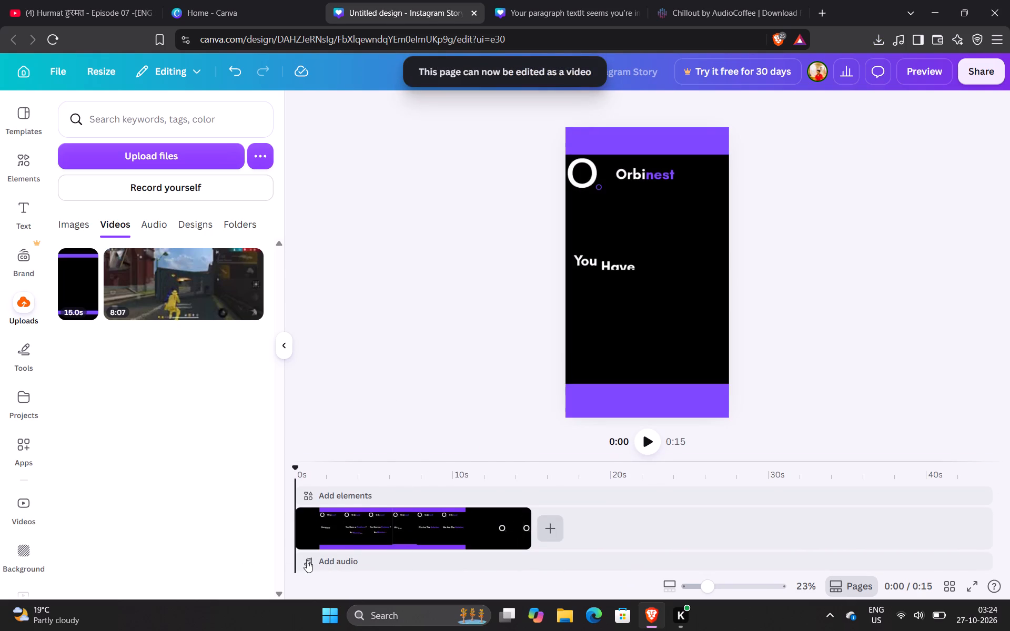
Preview the uploaded Chillout-chosic.com_.mp3 and add it as the audio track beneath the video.
{"action": "left_click", "coordinate": [325, 556]}
{"action": "left_click", "coordinate": [329, 484]}
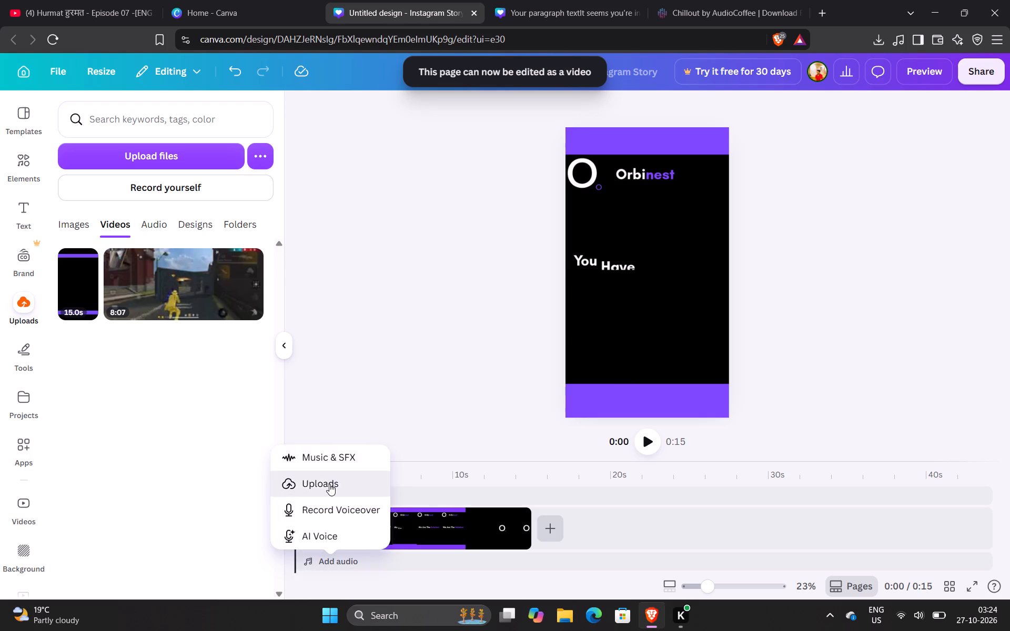
{"action": "left_click", "coordinate": [76, 274]}
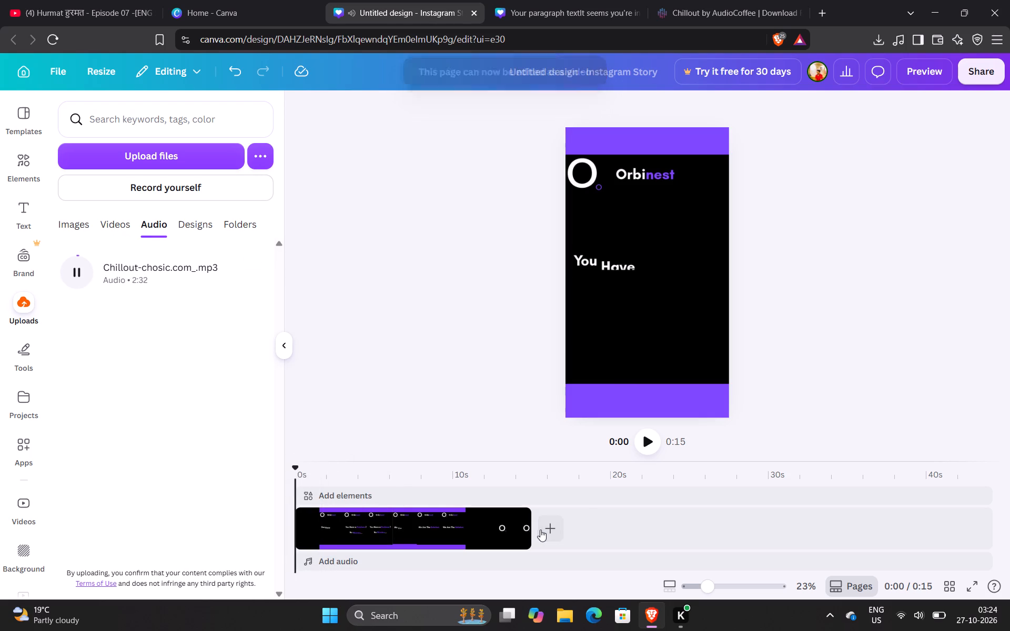
{"action": "left_click", "coordinate": [180, 274]}
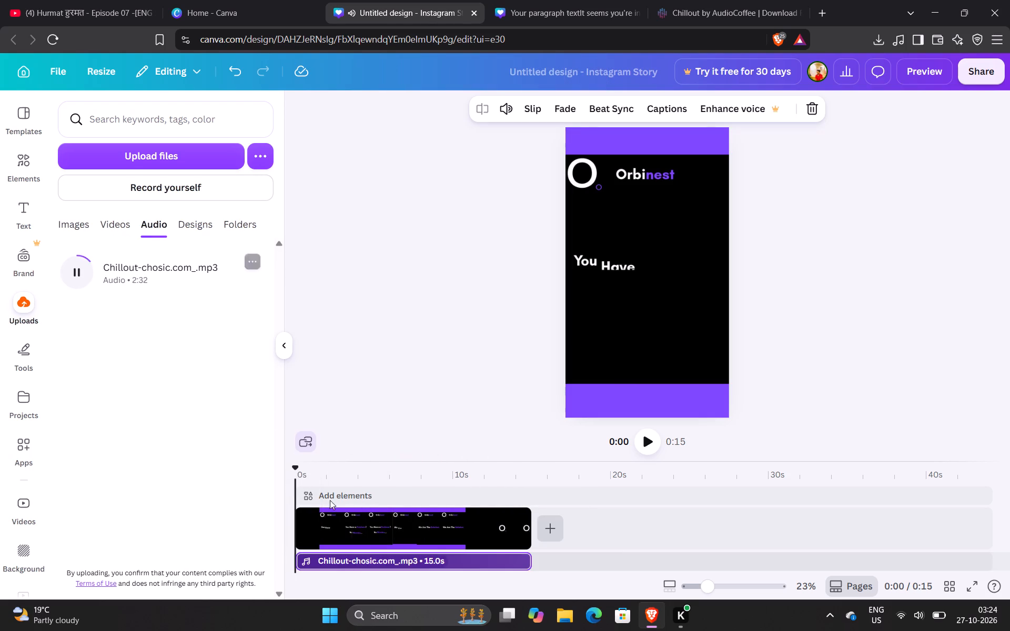
Play the video with its soundtrack to check them together, replaying the ending from about 9.6 s.
{"action": "left_click", "coordinate": [490, 562]}
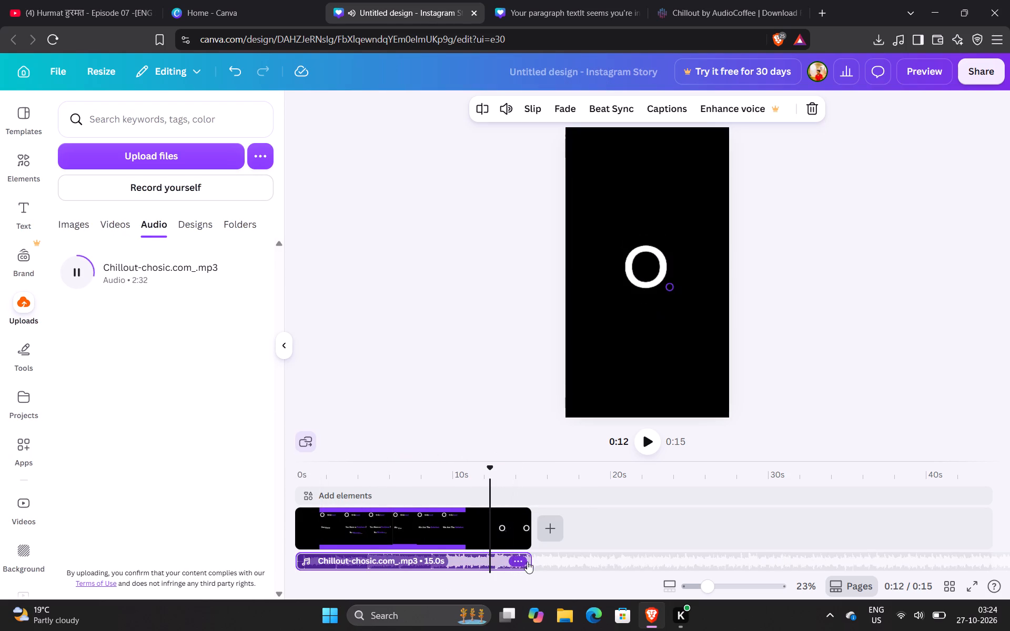
{"action": "left_click", "coordinate": [644, 458]}
{"action": "left_click", "coordinate": [646, 442]}
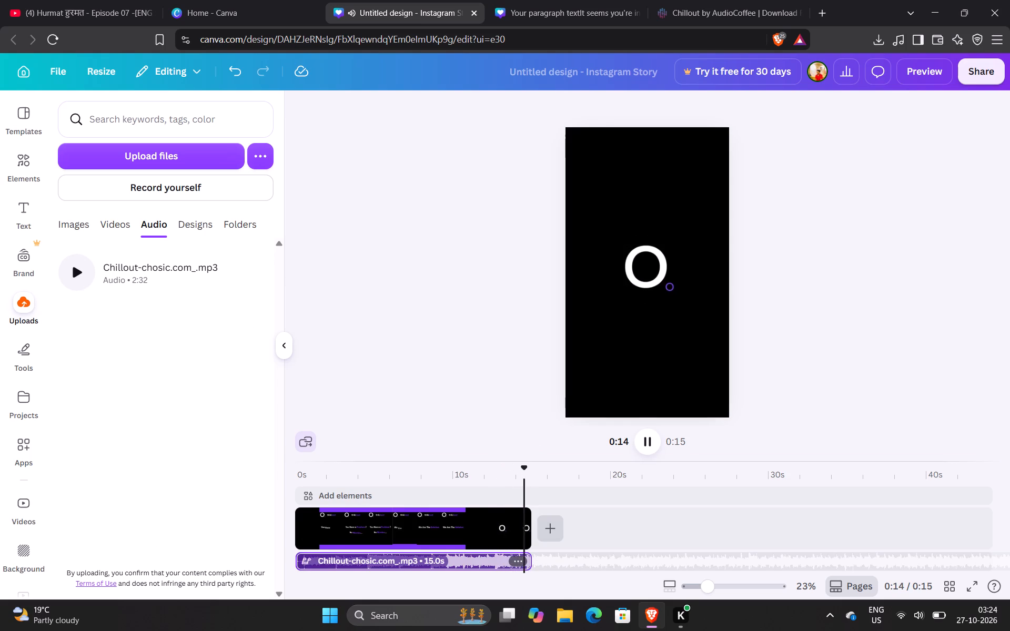
{"action": "left_click", "coordinate": [638, 439]}
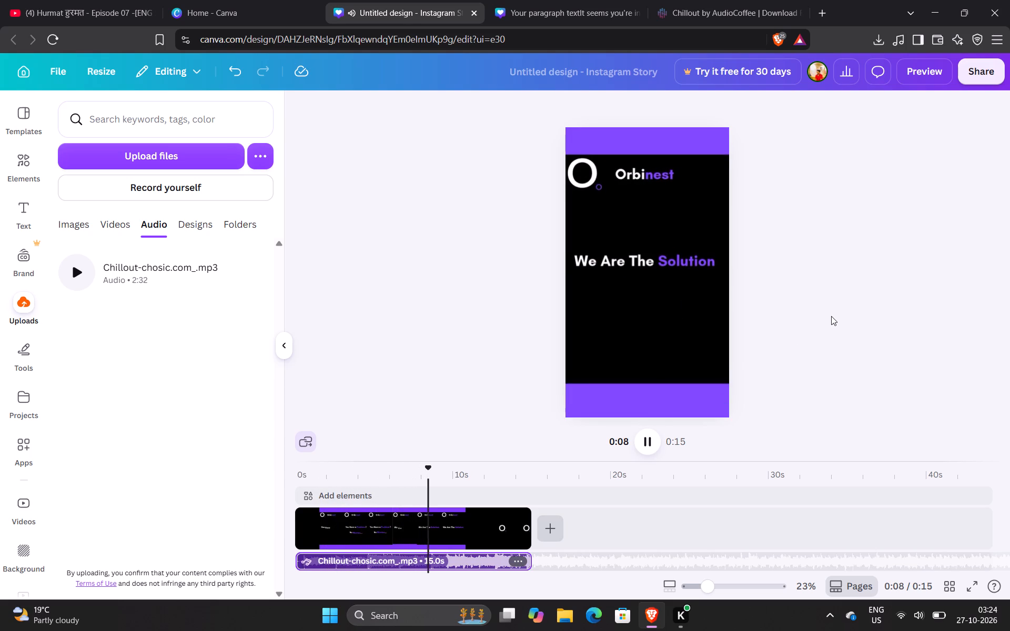
{"action": "left_click", "coordinate": [650, 442]}
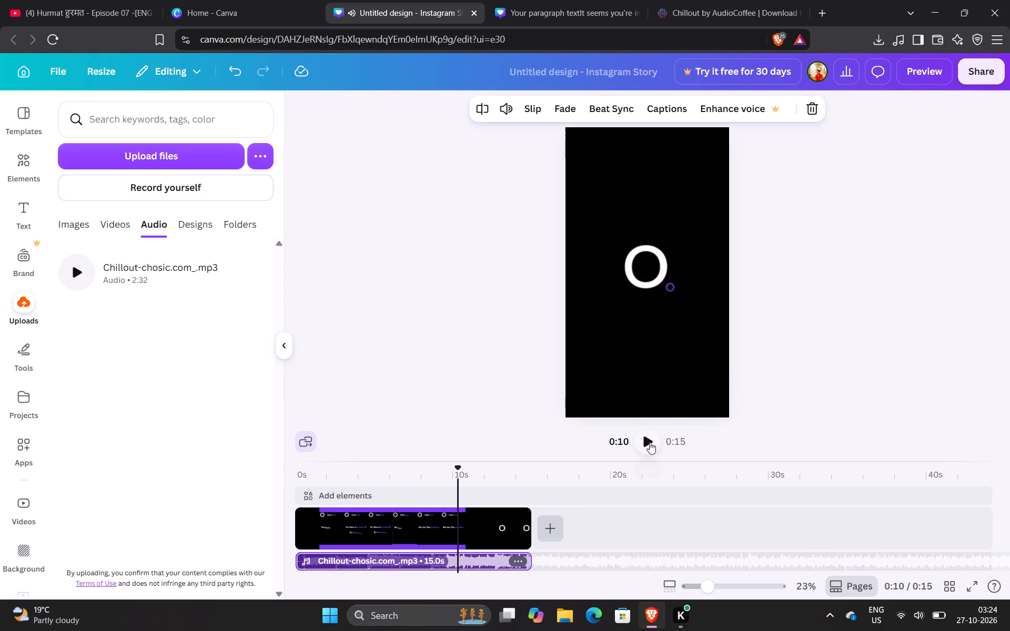
{"action": "left_click_drag", "start_coordinate": [459, 469], "coordinate": [447, 466]}
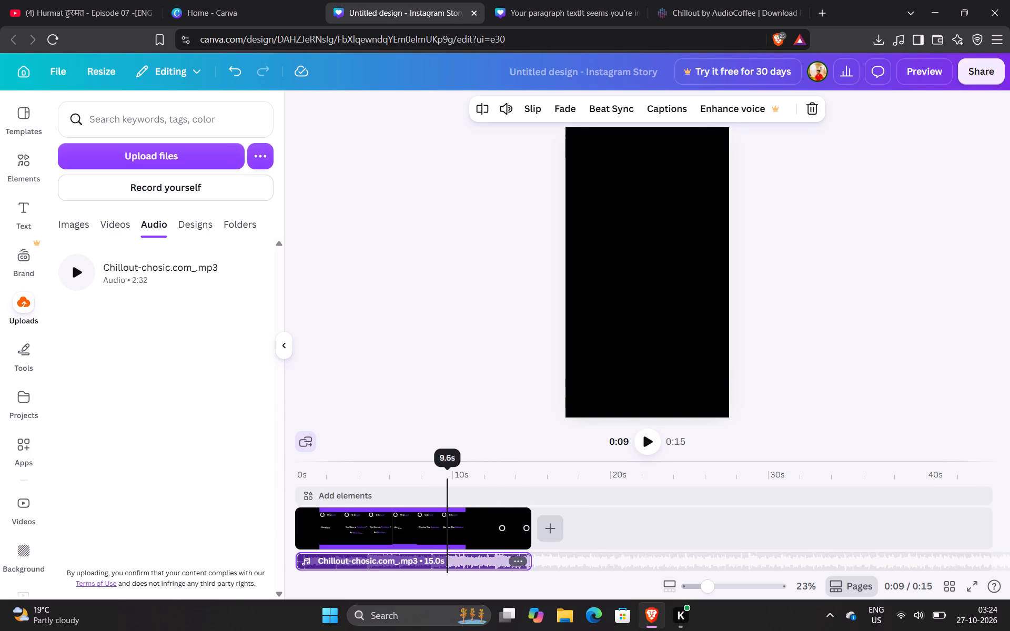
{"action": "left_click", "coordinate": [644, 432]}
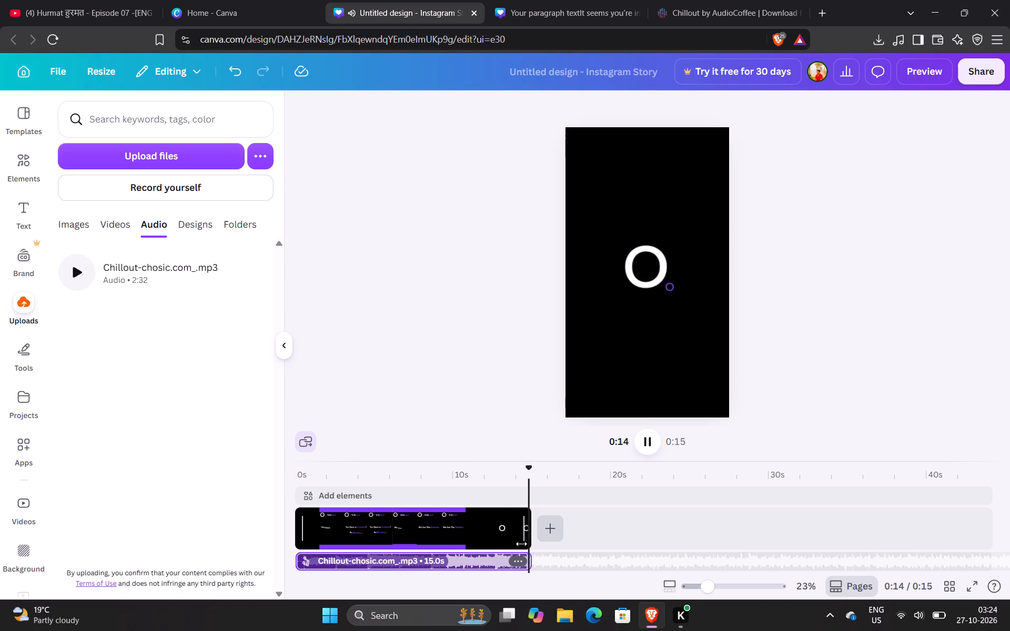
Trim the end of the Chillout audio clip to about 13.3 s and the video clip to about 13.9 s.
{"action": "left_click", "coordinate": [481, 563]}
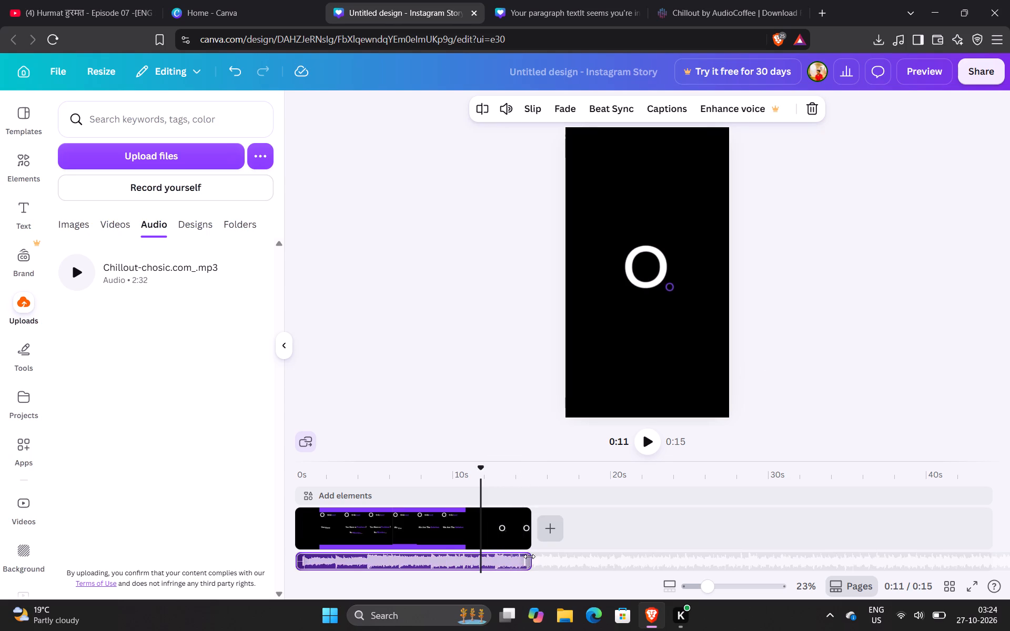
{"action": "left_click_drag", "start_coordinate": [529, 556], "coordinate": [502, 558]}
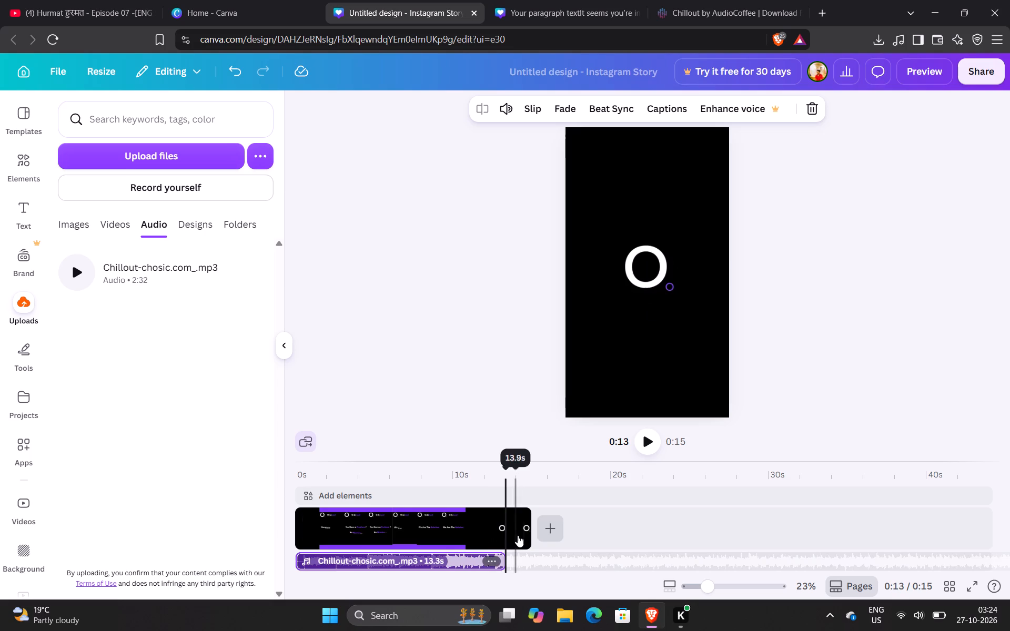
{"action": "left_click_drag", "start_coordinate": [531, 530], "coordinate": [512, 534]}
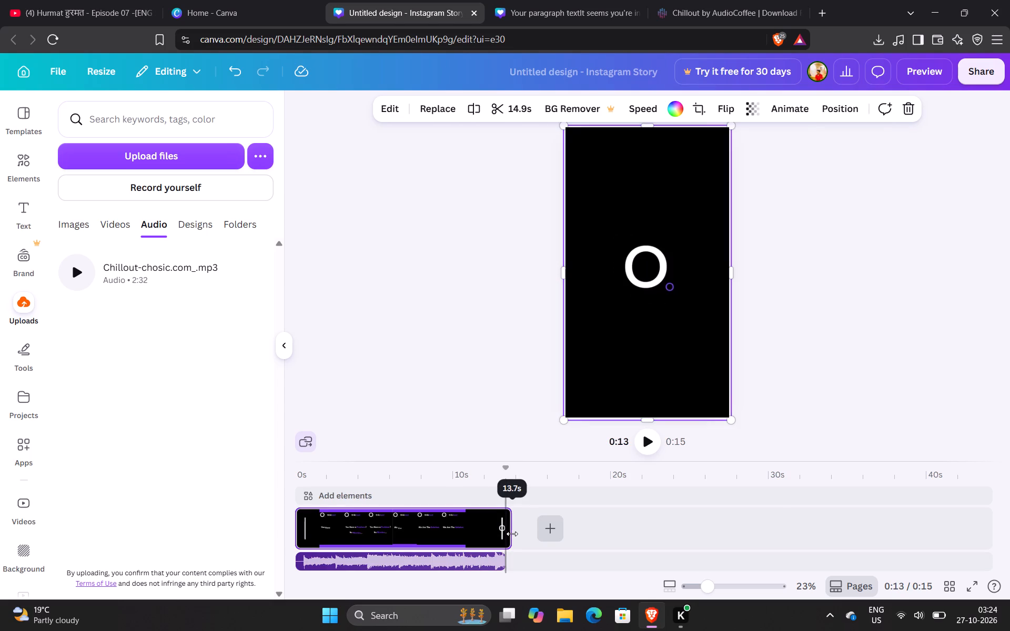
{"action": "left_click_drag", "start_coordinate": [512, 534], "coordinate": [514, 534]}
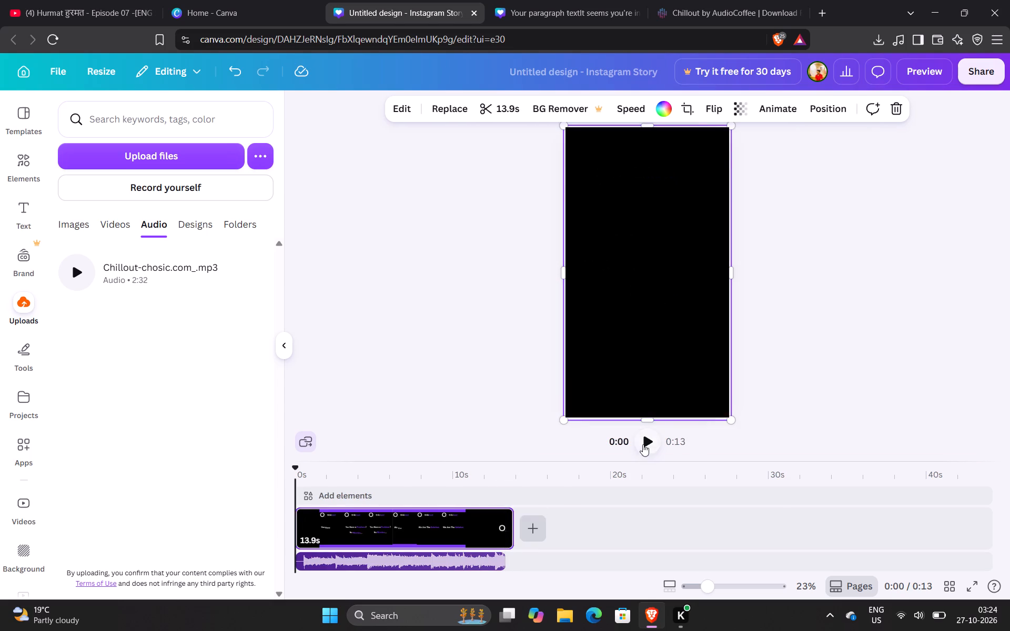
Play the trimmed story from the start, watch it in the full-size preview and return to the editor.
{"action": "left_click", "coordinate": [646, 444]}
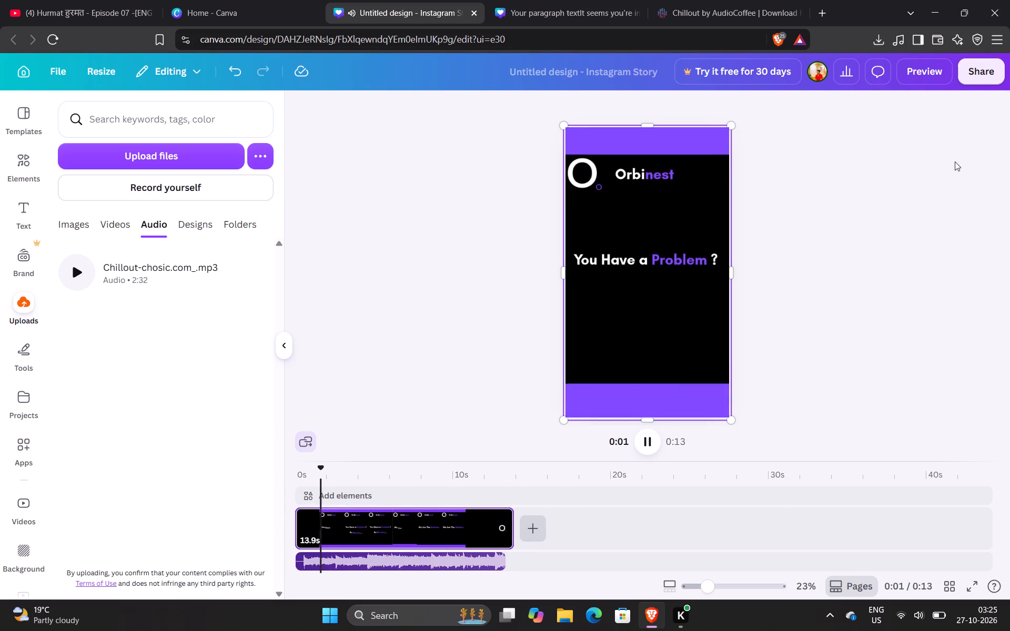
{"action": "left_click", "coordinate": [928, 73]}
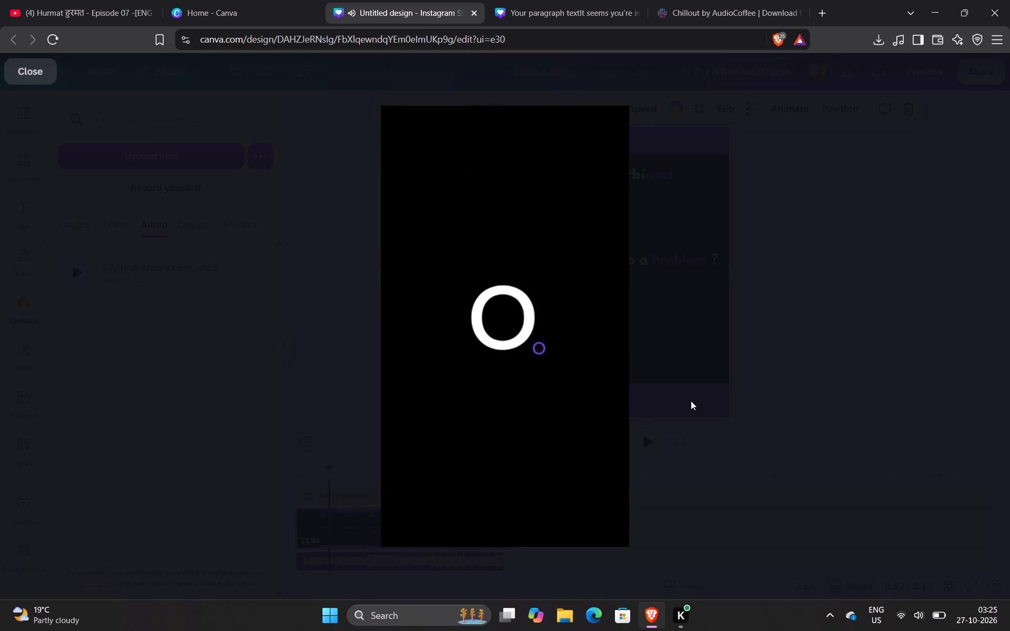
{"action": "left_click", "coordinate": [868, 191]}
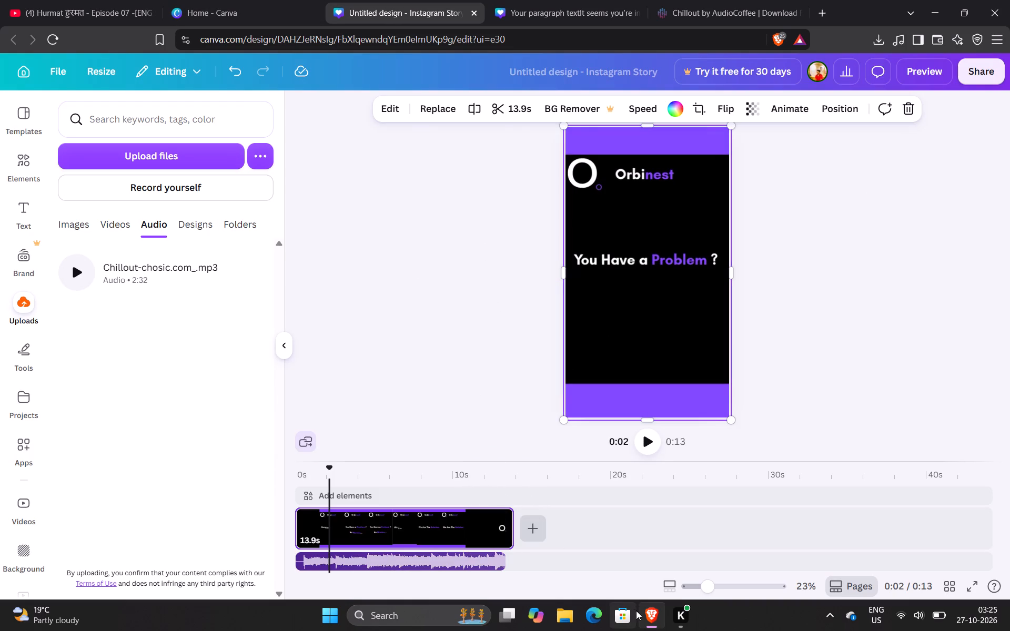
Switch to File Explorer and play the recent firstad video from Downloads.
{"action": "left_click", "coordinate": [563, 607]}
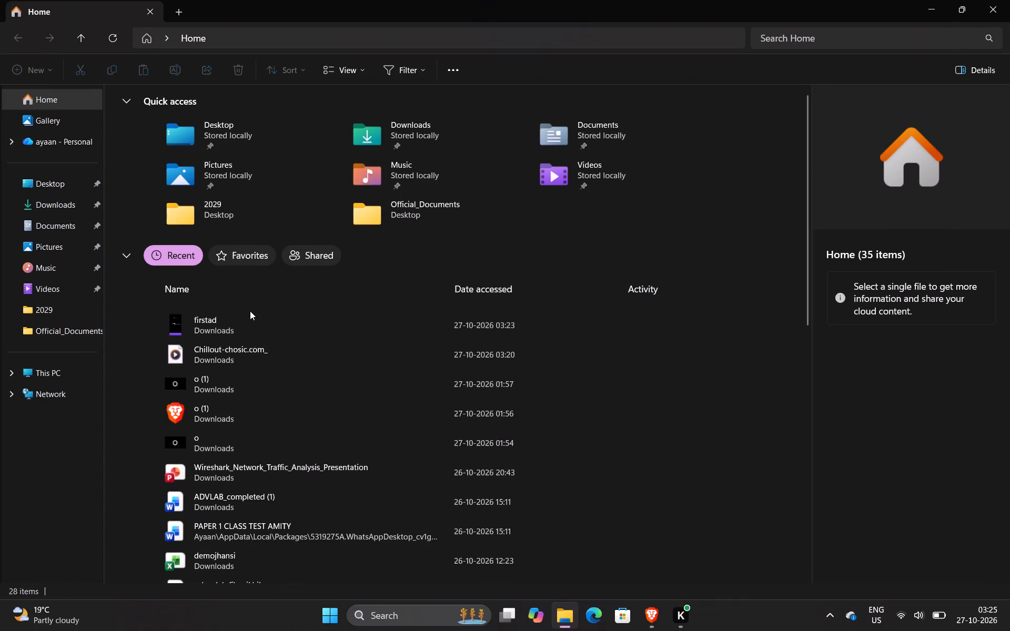
{"action": "double_click", "coordinate": [250, 318]}
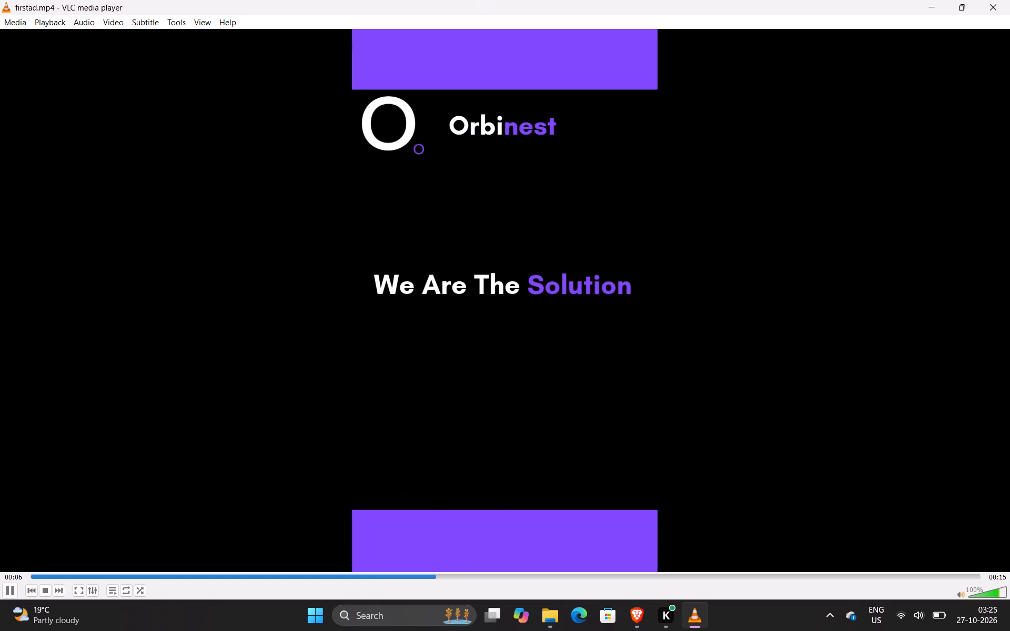
Restart the firstad video from the recent files to watch it again, and close the player.
{"action": "left_click", "coordinate": [1009, 0]}
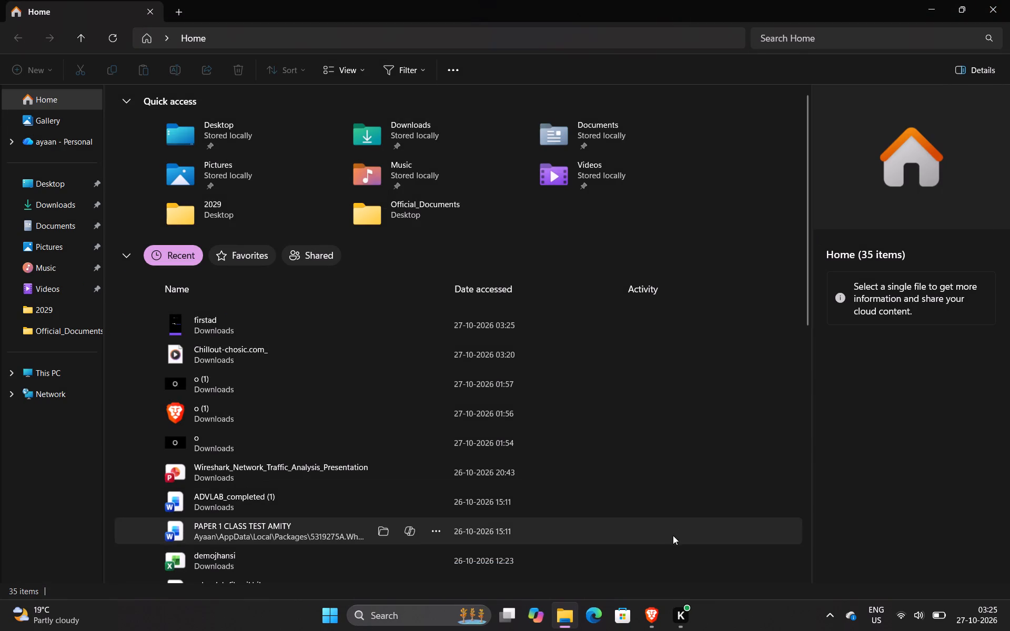
{"action": "double_click", "coordinate": [460, 325]}
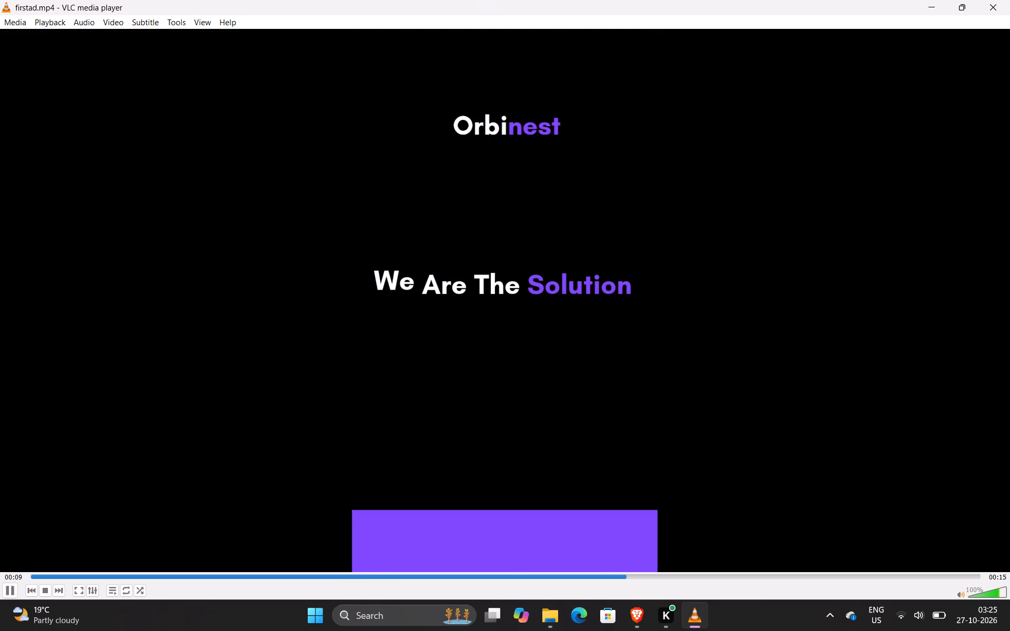
{"action": "left_click", "coordinate": [1009, 0]}
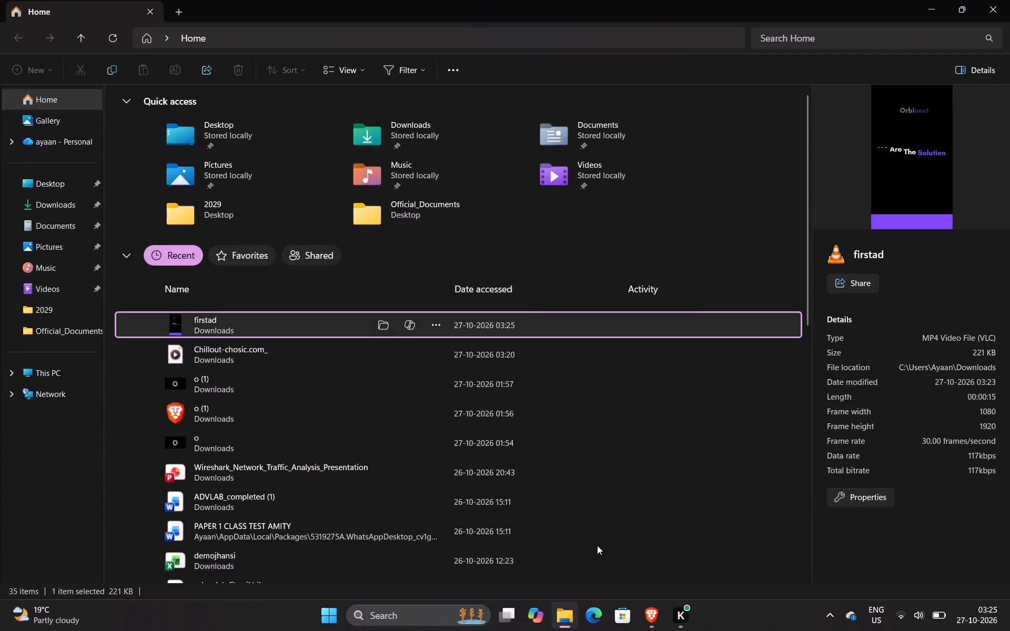
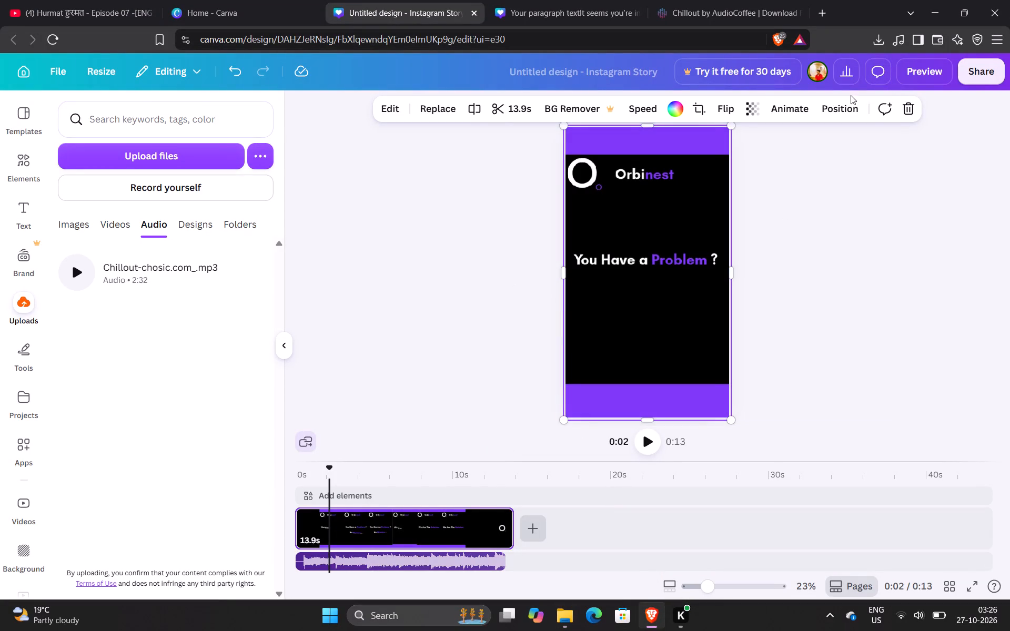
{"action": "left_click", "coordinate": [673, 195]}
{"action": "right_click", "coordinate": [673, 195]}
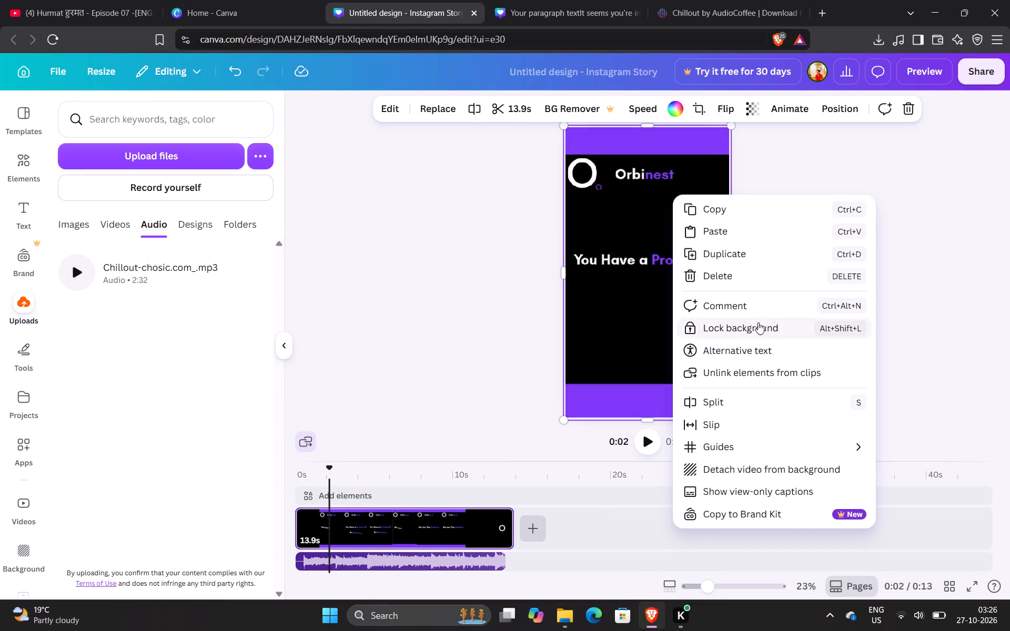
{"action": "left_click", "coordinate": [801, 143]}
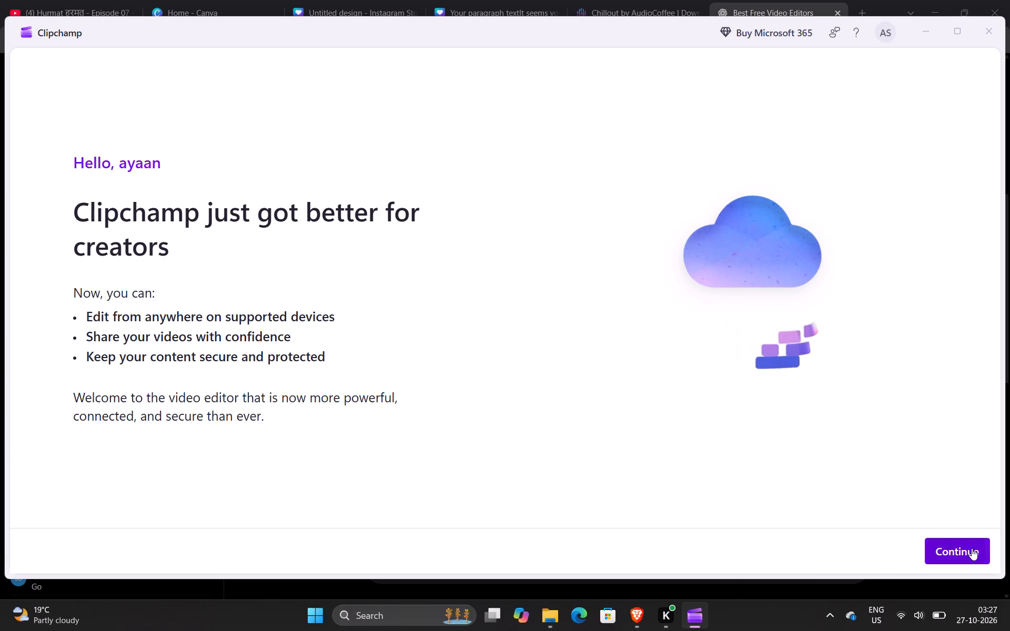
Complete the welcome setup with OneDrive's Pictures folder as the location for saved projects.
{"action": "left_click", "coordinate": [971, 549]}
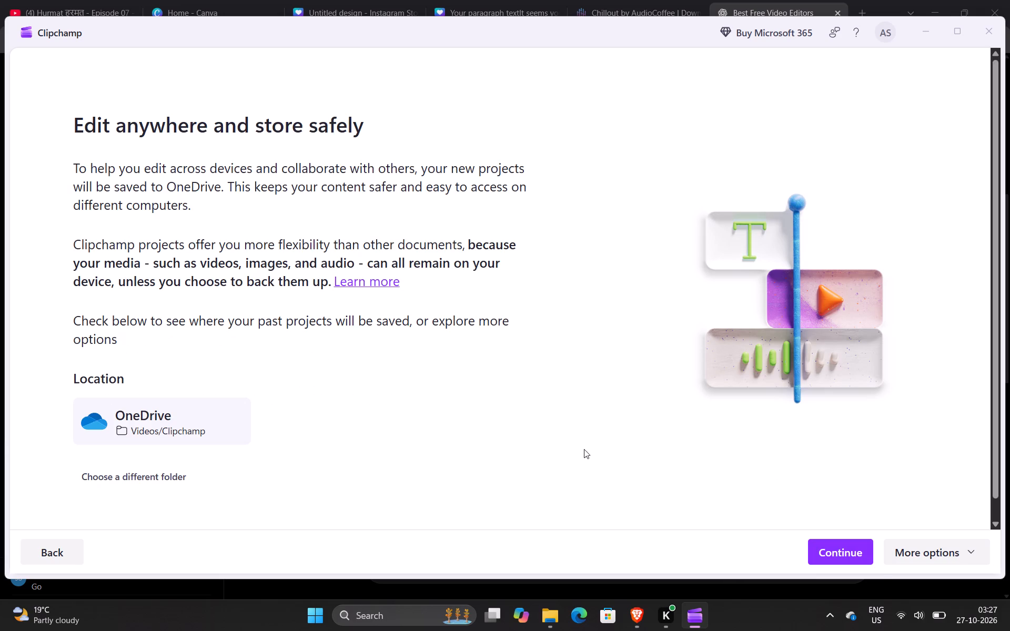
{"action": "left_click", "coordinate": [150, 481]}
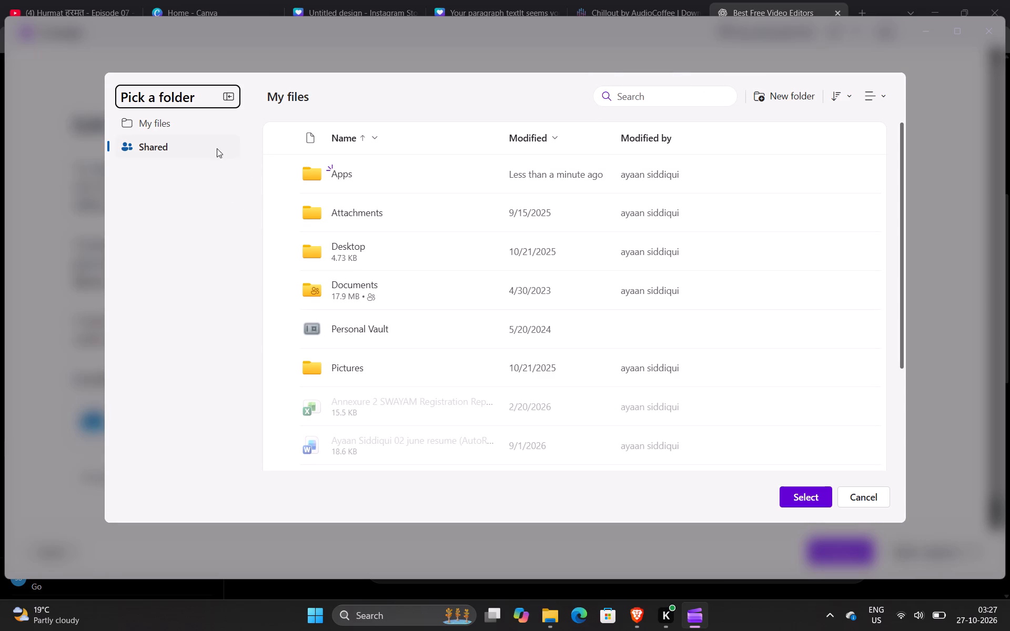
{"action": "left_click", "coordinate": [358, 363]}
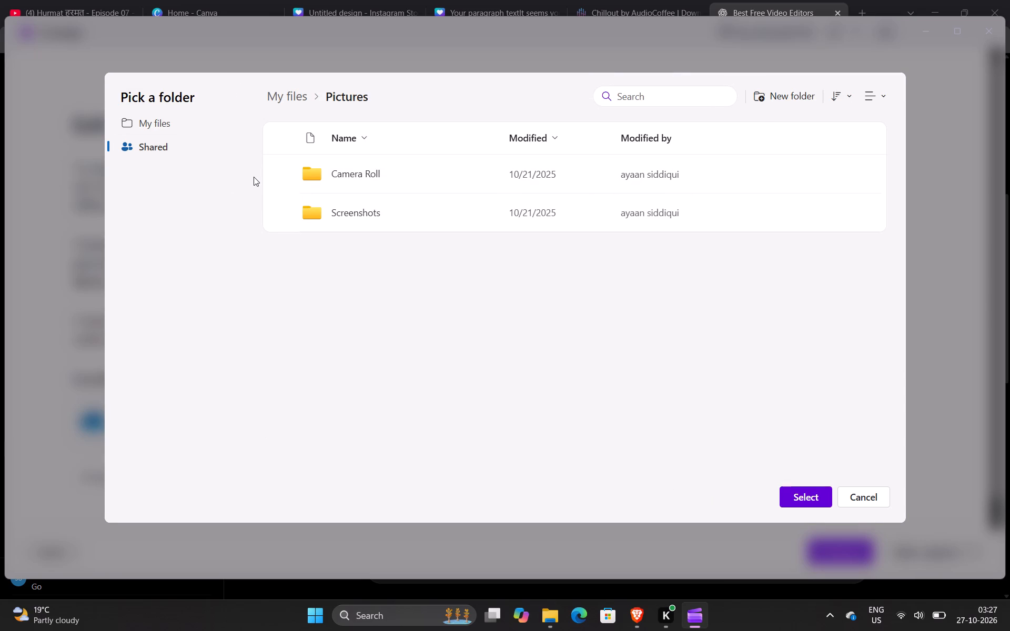
{"action": "scroll", "coordinate": [254, 177], "scroll_direction": "right", "scroll_amount": 1}
{"action": "left_click", "coordinate": [158, 131]}
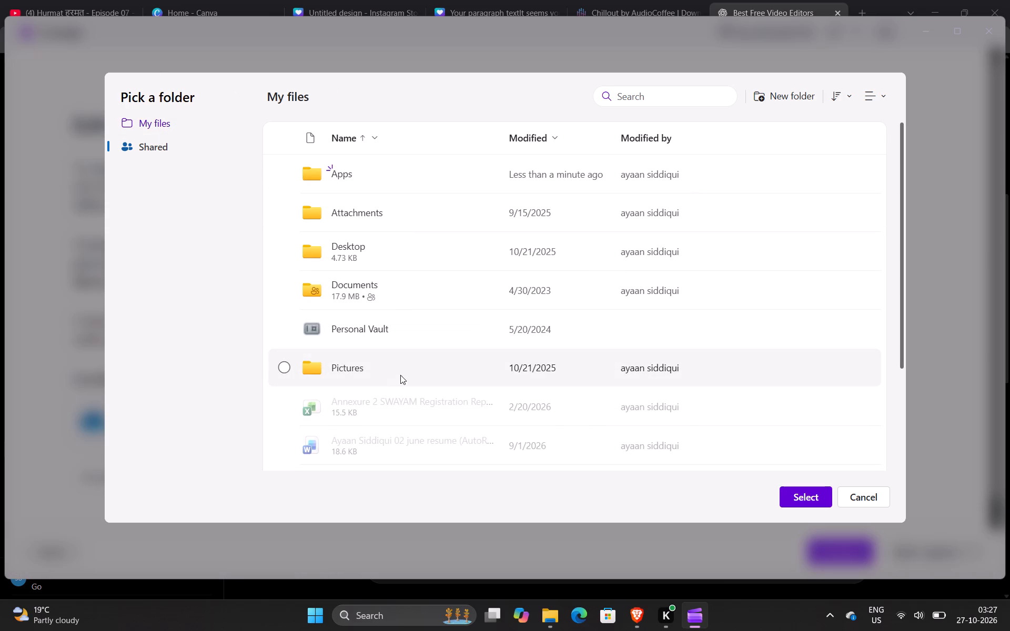
{"action": "scroll", "coordinate": [400, 375], "scroll_direction": "right", "scroll_amount": 1}
{"action": "left_click", "coordinate": [281, 367]}
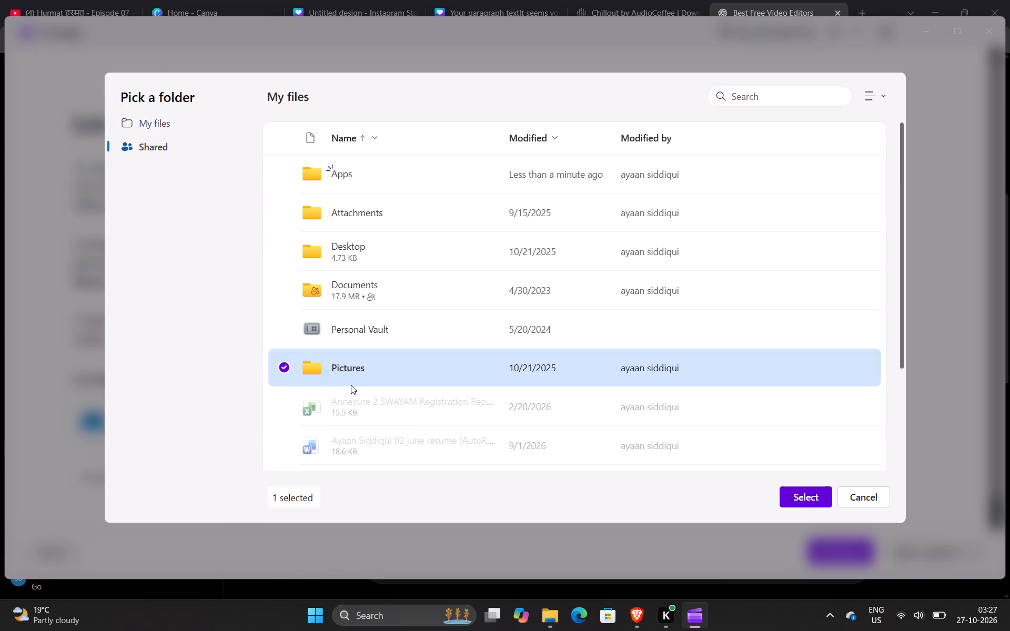
{"action": "left_click", "coordinate": [802, 501]}
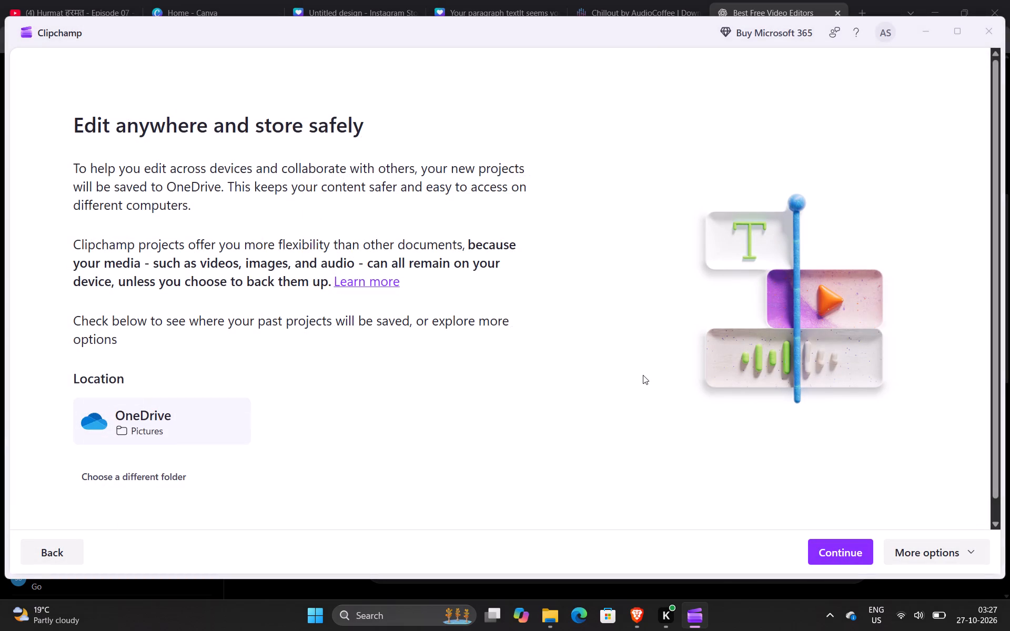
{"action": "left_click", "coordinate": [858, 552]}
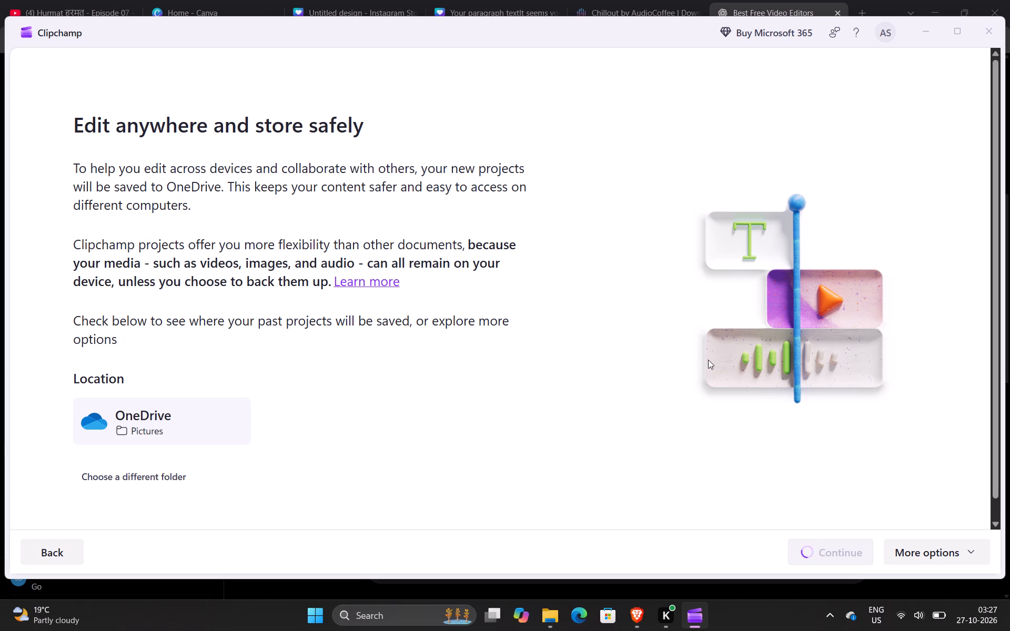
{"action": "left_click", "coordinate": [735, 399]}
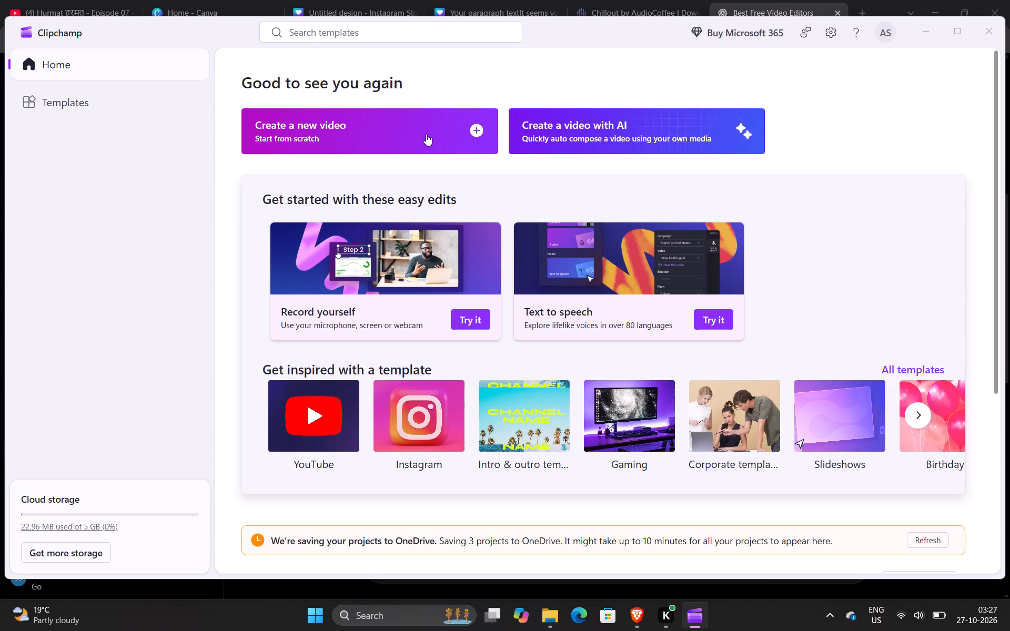
Create a new video from scratch and import the firstad video from Downloads.
{"action": "left_click", "coordinate": [477, 128]}
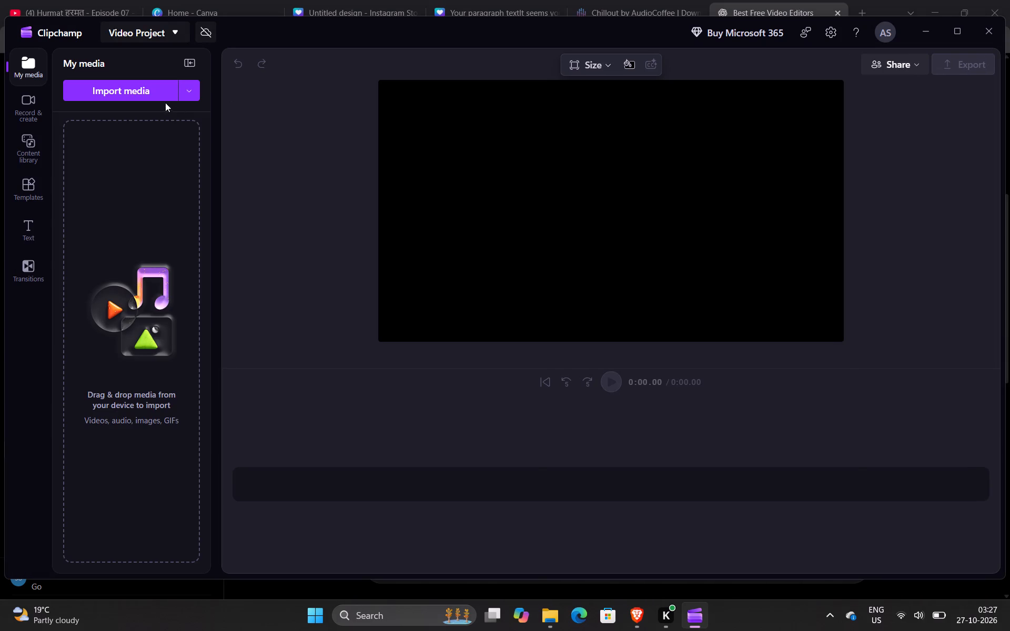
{"action": "left_click", "coordinate": [157, 96]}
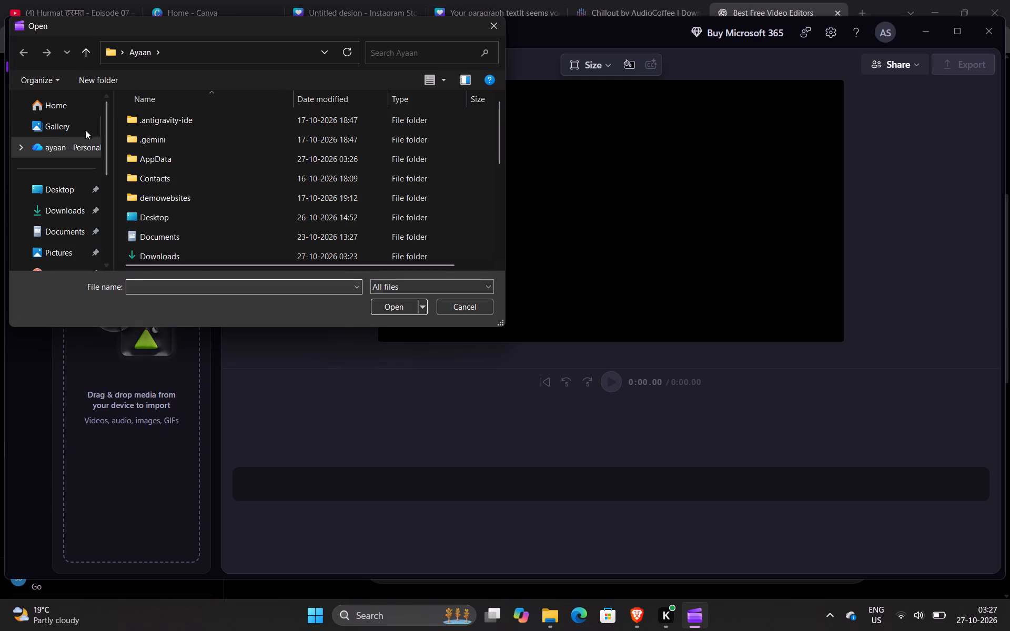
{"action": "left_click", "coordinate": [69, 199]}
{"action": "left_click", "coordinate": [80, 211]}
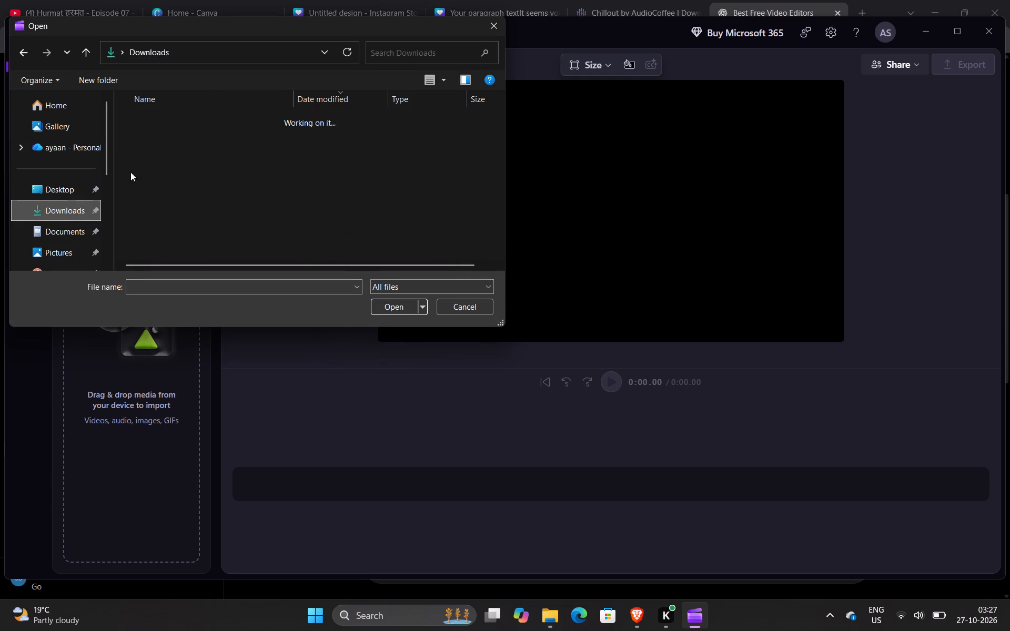
{"action": "left_click", "coordinate": [199, 128]}
{"action": "left_click", "coordinate": [379, 303]}
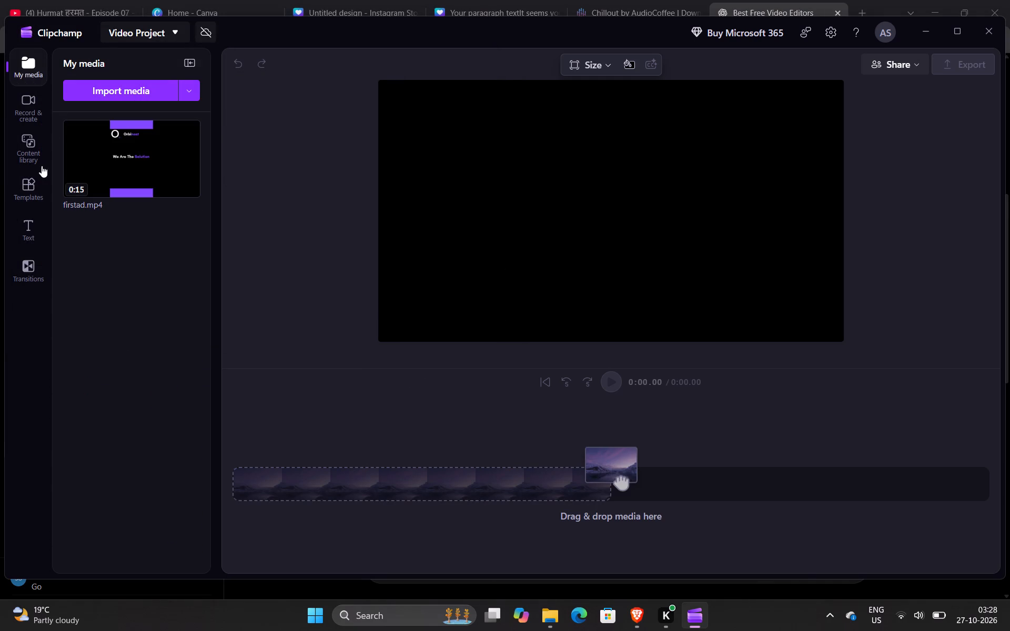
Place the imported firstad.mp4 clip in the empty project's timeline.
{"action": "left_click", "coordinate": [163, 152]}
{"action": "left_click_drag", "start_coordinate": [163, 152], "coordinate": [565, 263]}
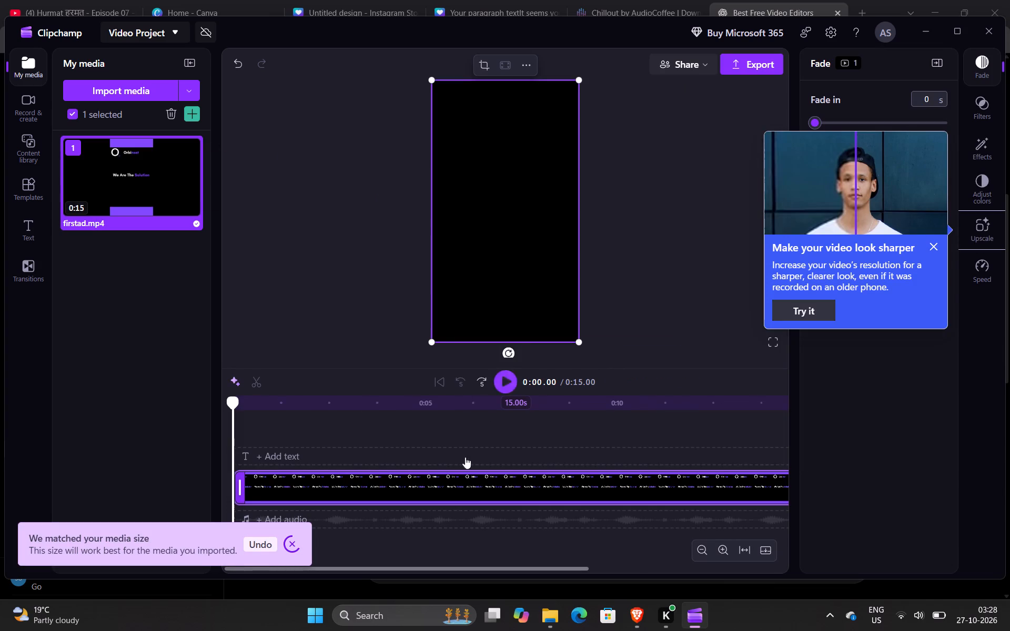
Open the content library's audio for the timeline's audio track and filter it to Free only.
{"action": "left_click", "coordinate": [328, 512]}
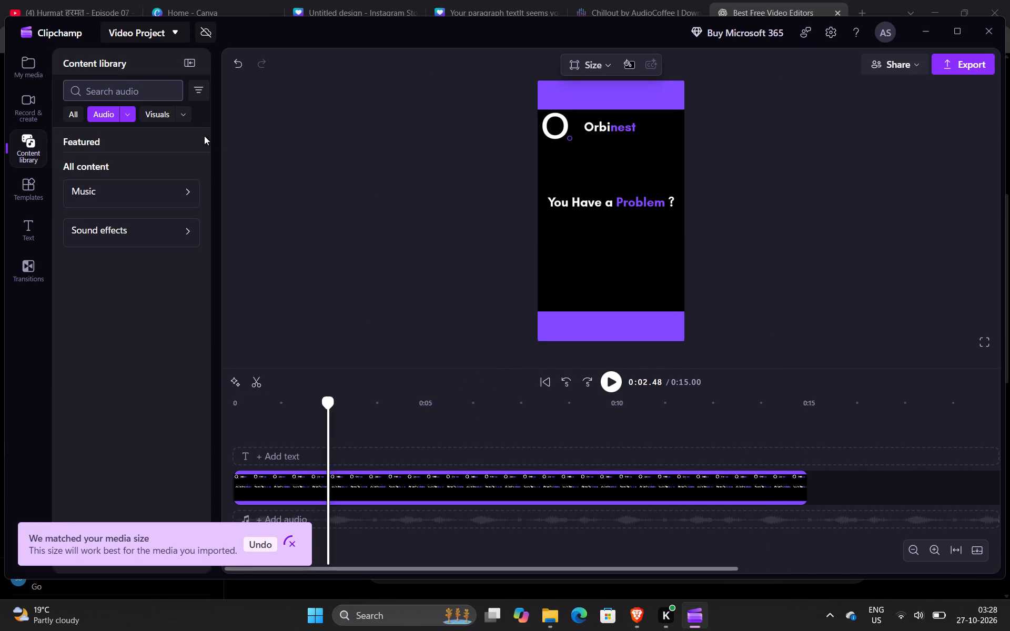
{"action": "left_click", "coordinate": [246, 516]}
{"action": "left_click", "coordinate": [260, 518]}
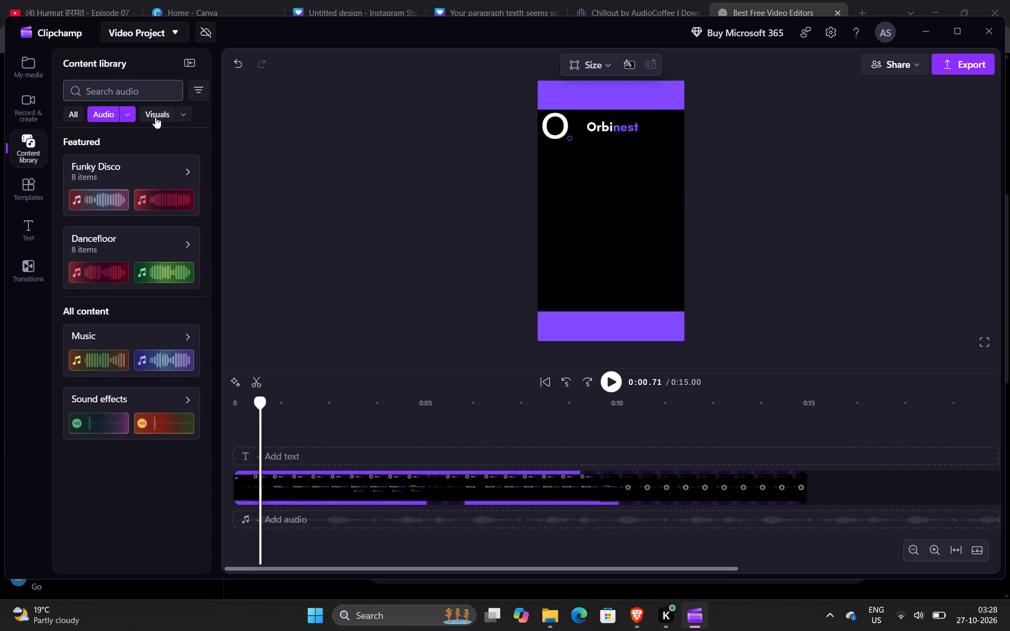
{"action": "left_click", "coordinate": [131, 115]}
{"action": "left_click", "coordinate": [145, 129]}
{"action": "left_click", "coordinate": [188, 92]}
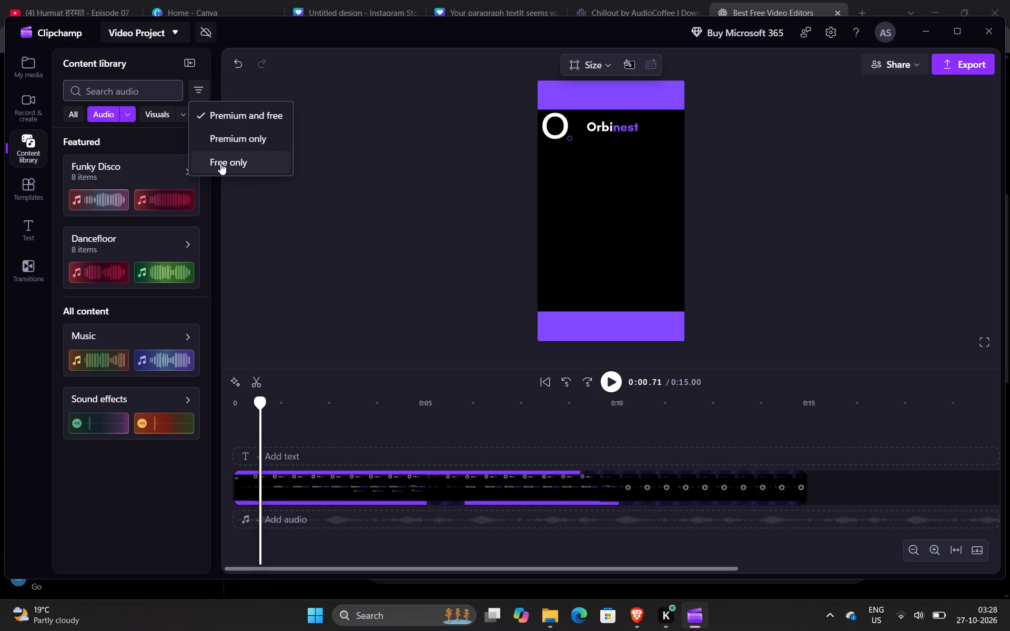
{"action": "left_click", "coordinate": [220, 163]}
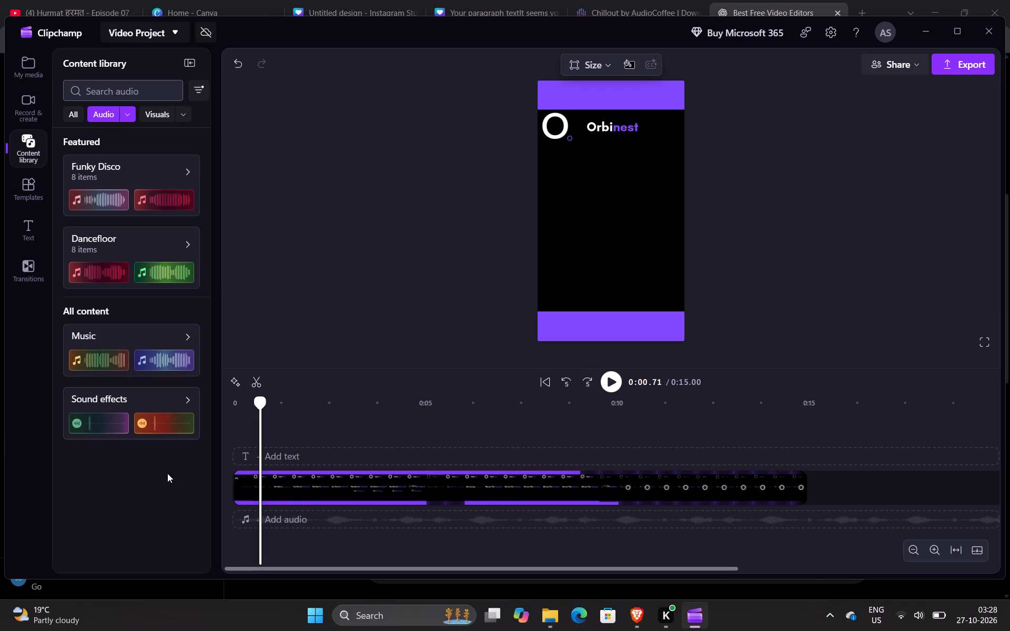
Browse the Sound effects category and its Clipchamp selects collection, clear those filters and return to the audio library.
{"action": "left_click", "coordinate": [167, 472]}
{"action": "left_click", "coordinate": [177, 406]}
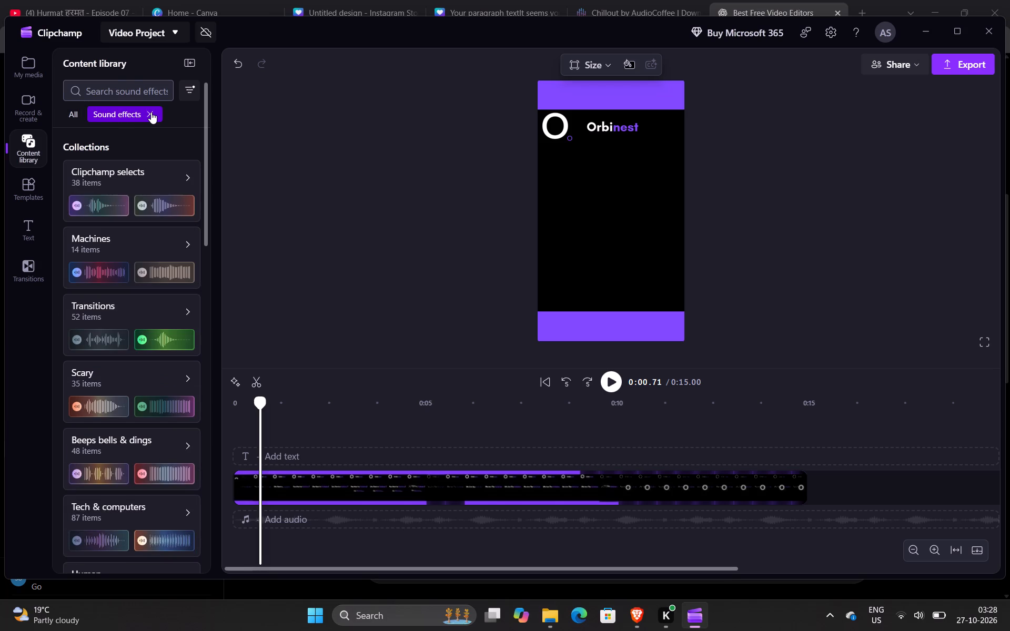
{"action": "left_click", "coordinate": [108, 186]}
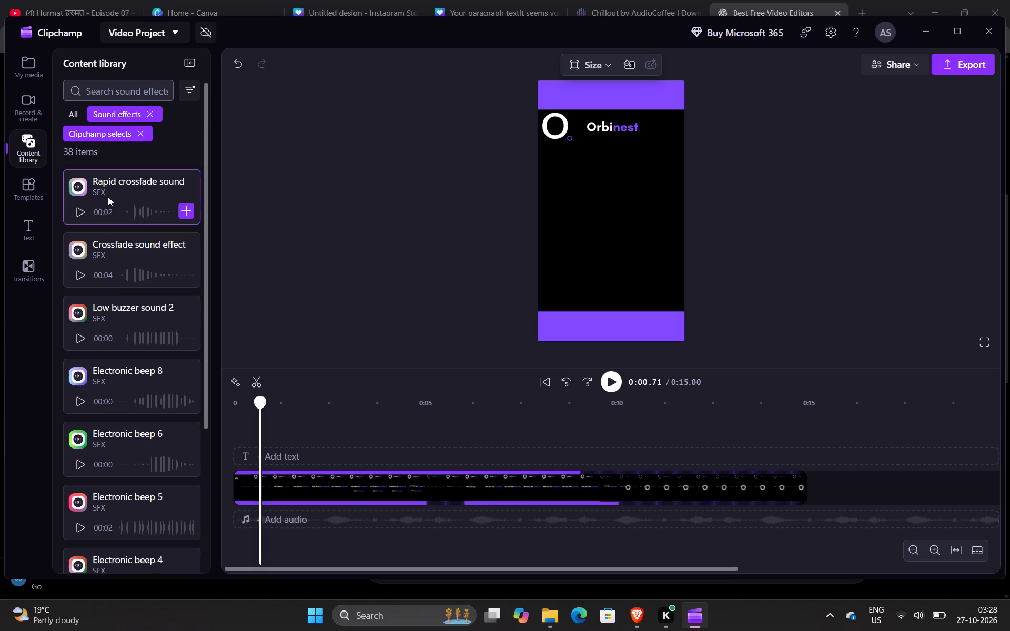
{"action": "left_click", "coordinate": [143, 130]}
{"action": "left_click", "coordinate": [151, 112]}
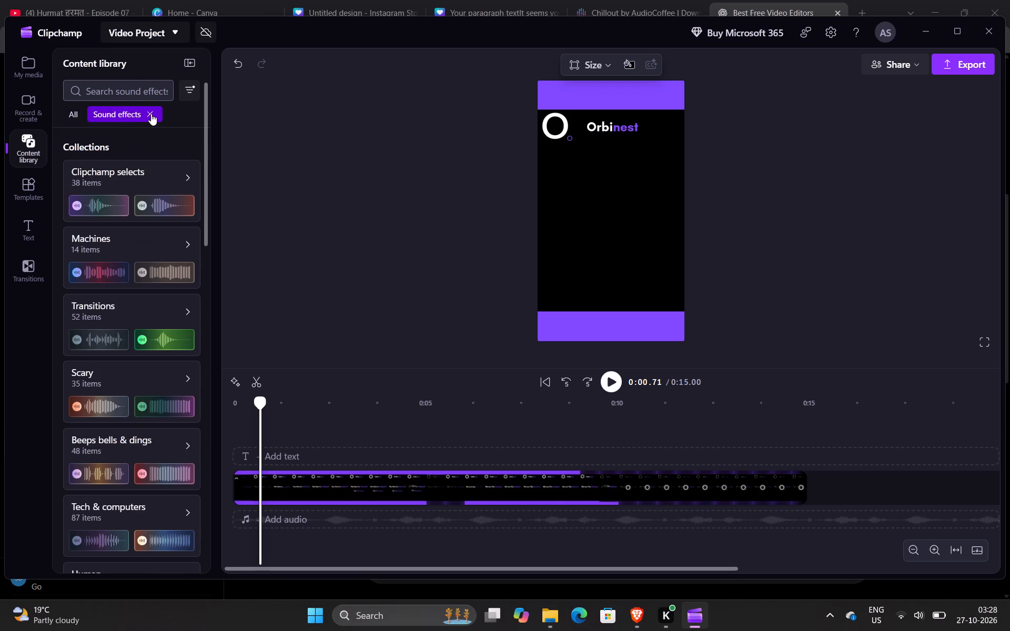
{"action": "left_click", "coordinate": [184, 93]}
{"action": "left_click", "coordinate": [184, 93]}
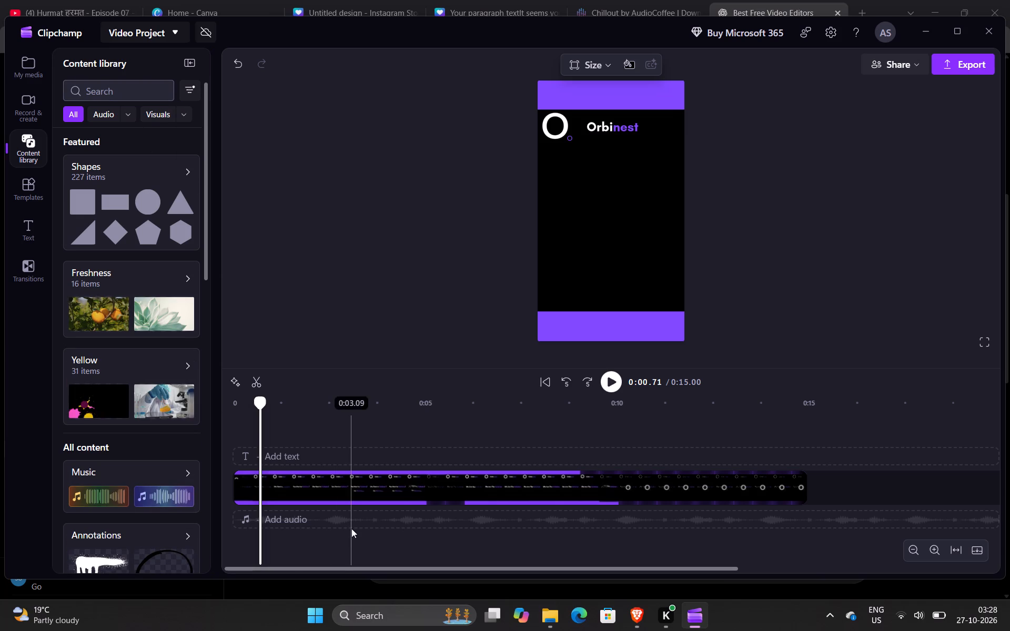
{"action": "left_click", "coordinate": [356, 523]}
{"action": "left_click", "coordinate": [373, 522]}
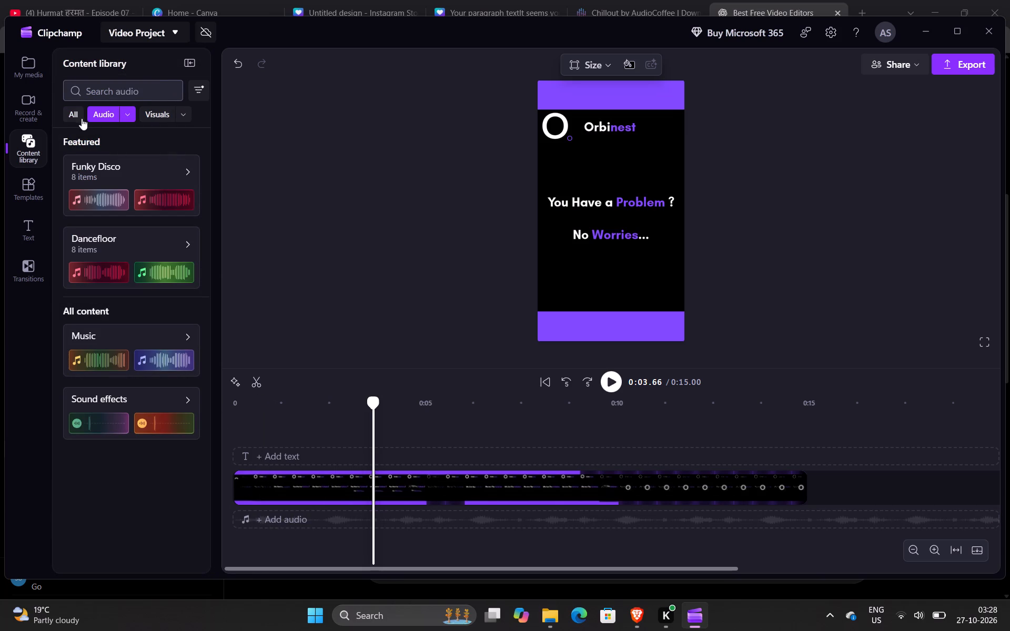
Import the Chillout-chosic.com_ MP3 file from Downloads into the project's media.
{"action": "left_click", "coordinate": [36, 66]}
{"action": "left_click", "coordinate": [139, 93]}
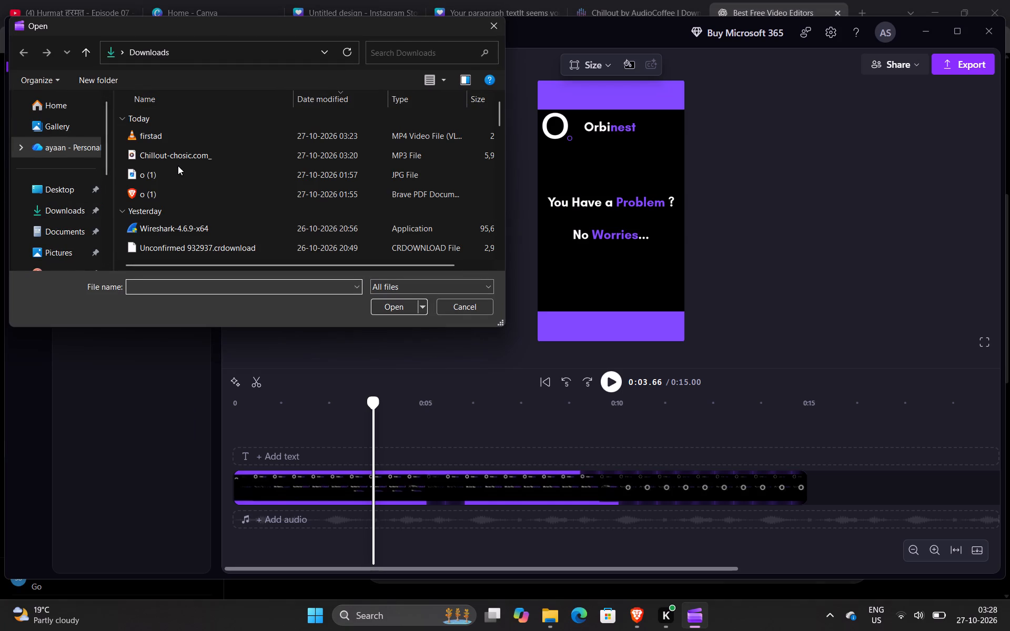
{"action": "left_click", "coordinate": [178, 166]}
{"action": "left_click", "coordinate": [184, 162]}
{"action": "left_click", "coordinate": [385, 310]}
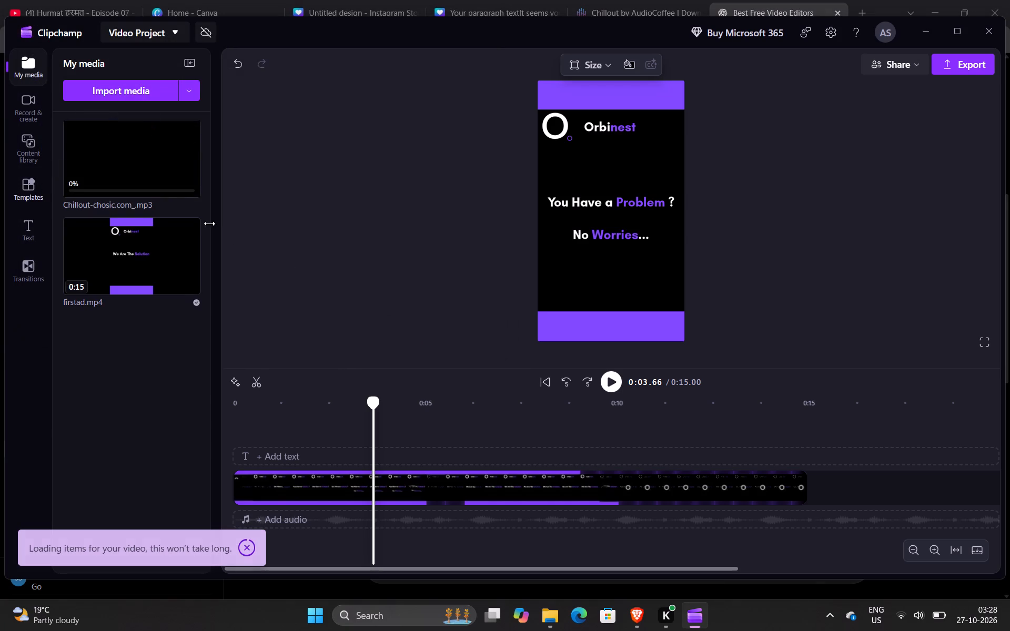
Place the Chillout-chosic.com_ MP3 on the audio track beneath the firstad.mp4 clip, near the start of the timeline.
{"action": "left_click_drag", "start_coordinate": [132, 157], "coordinate": [316, 517]}
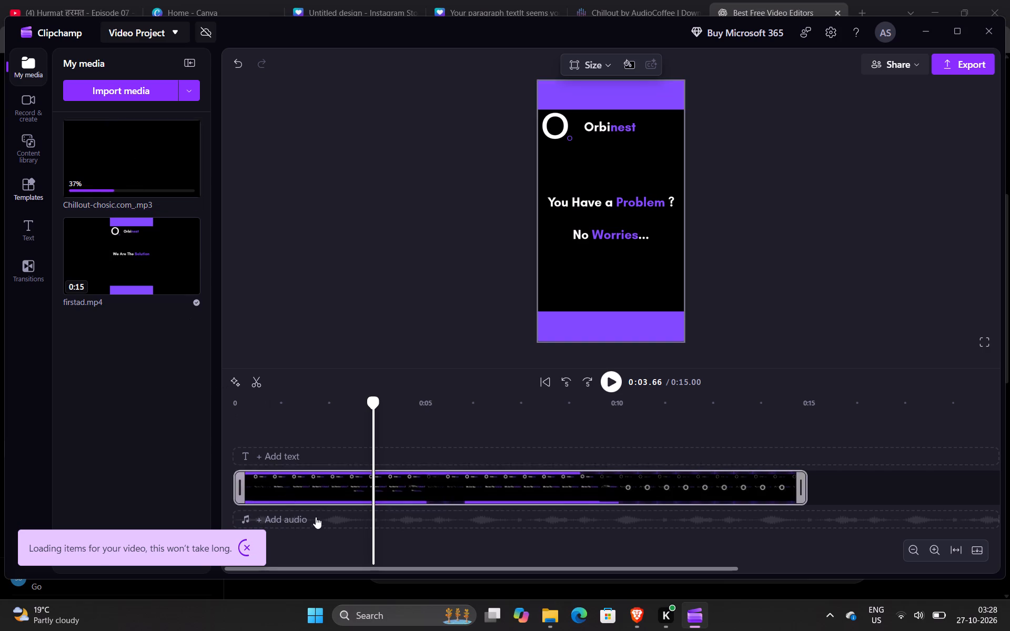
{"action": "left_click_drag", "start_coordinate": [316, 517], "coordinate": [319, 517]}
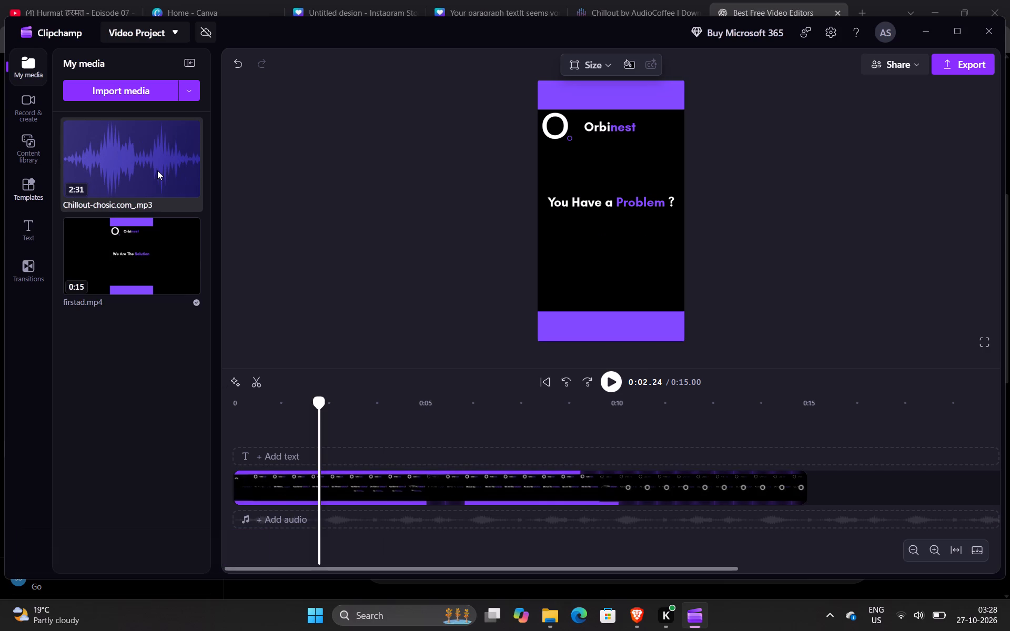
{"action": "left_click", "coordinate": [156, 174]}
{"action": "left_click_drag", "start_coordinate": [156, 174], "coordinate": [338, 538]}
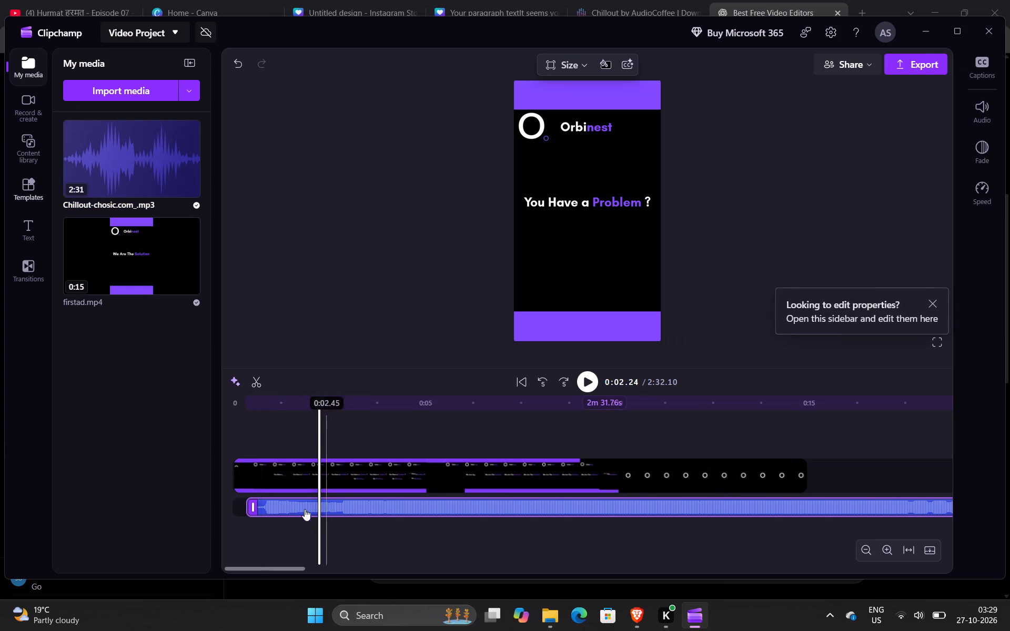
{"action": "left_click_drag", "start_coordinate": [254, 501], "coordinate": [187, 503]}
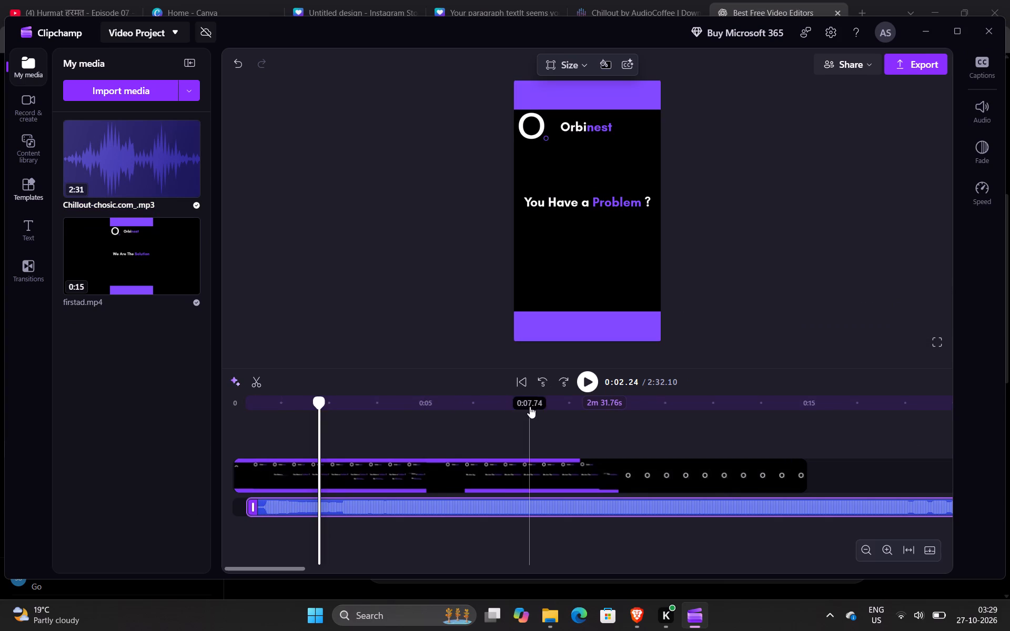
Play the video with its music from the beginning and view part of it in full screen.
{"action": "left_click", "coordinate": [582, 382]}
{"action": "left_click_drag", "start_coordinate": [348, 400], "coordinate": [137, 405]}
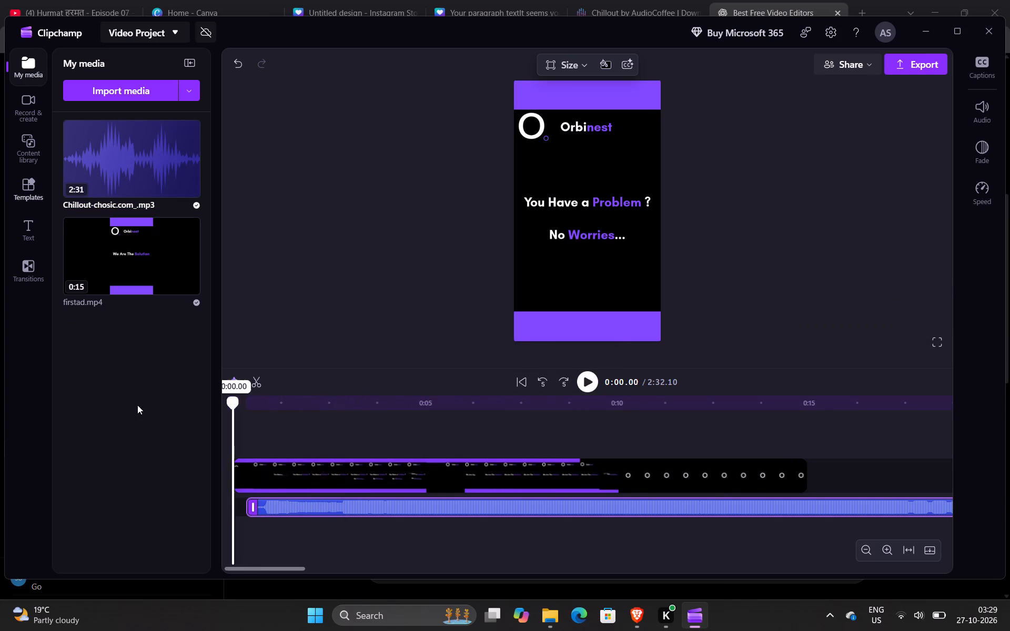
{"action": "left_click_drag", "start_coordinate": [137, 405], "coordinate": [114, 405]}
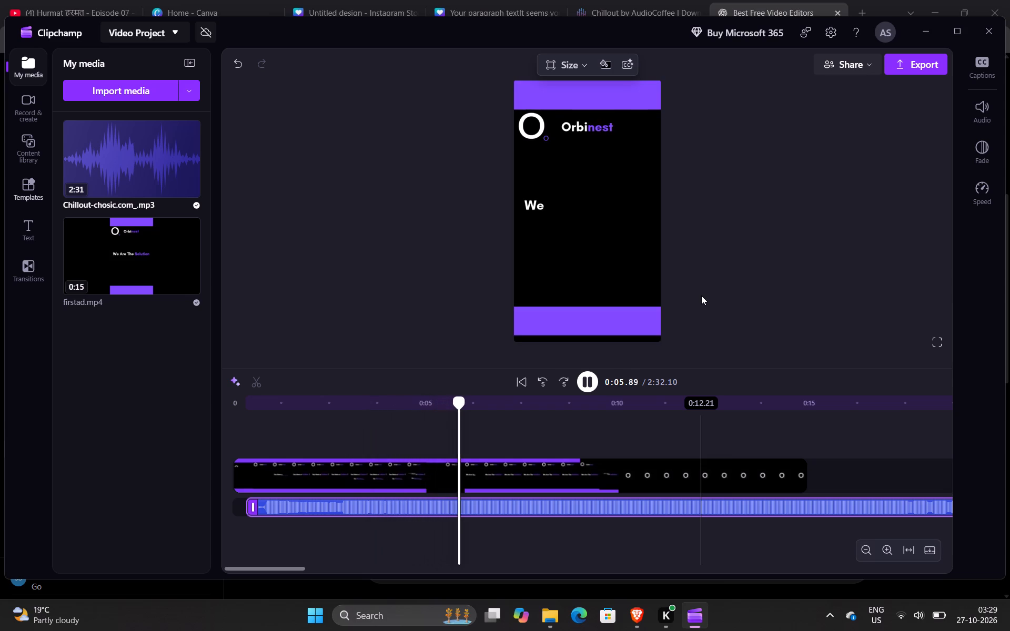
{"action": "left_click", "coordinate": [938, 345]}
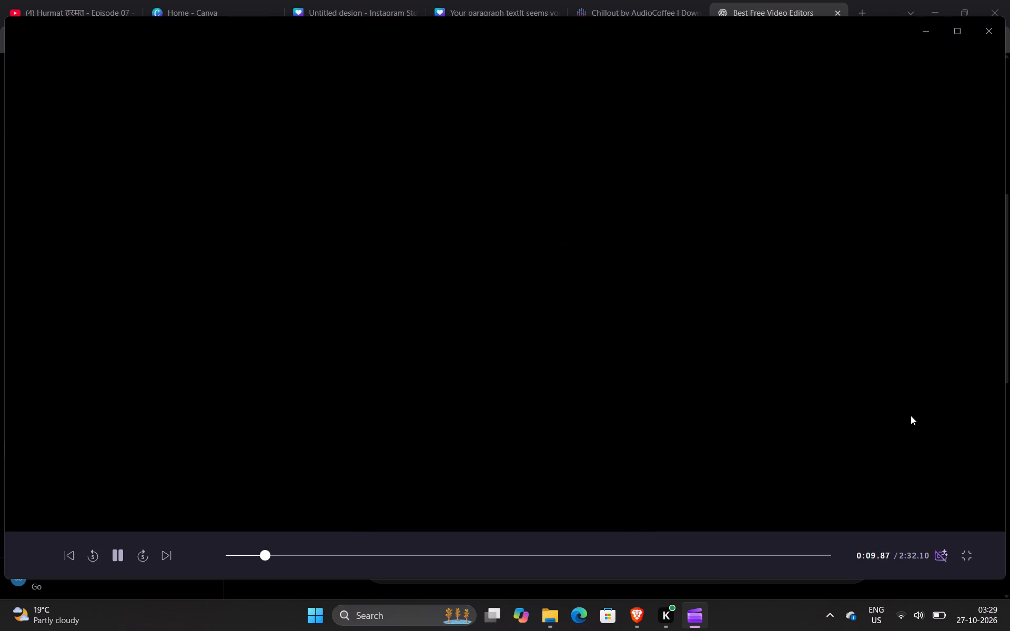
{"action": "key", "text": "Escape"}
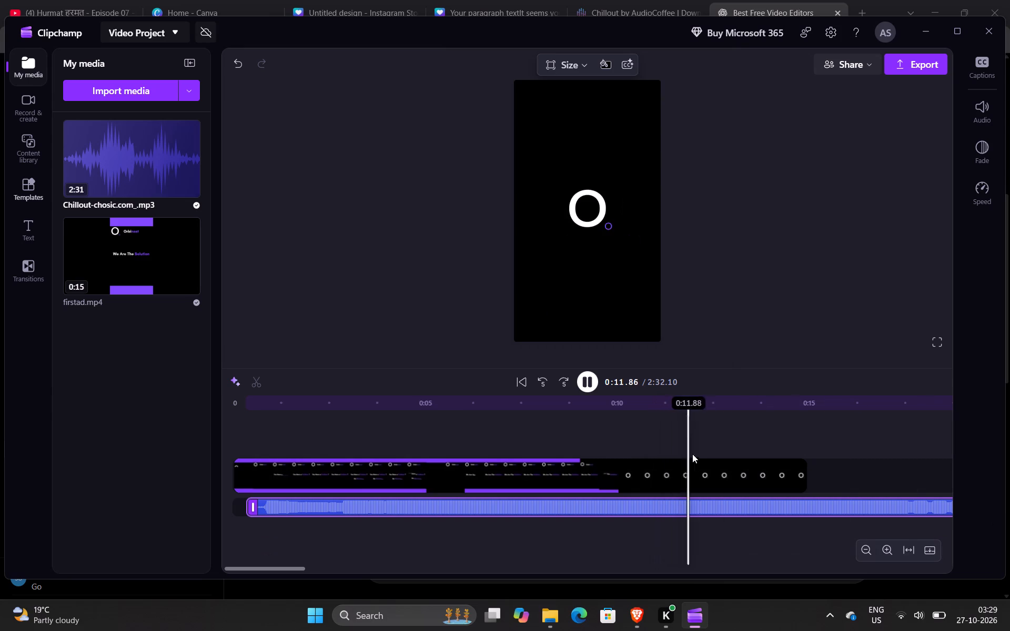
Replay the section around 0:09 to 0:11 repeatedly to examine how the music fits the closing logo's appearance.
{"action": "left_click", "coordinate": [591, 409]}
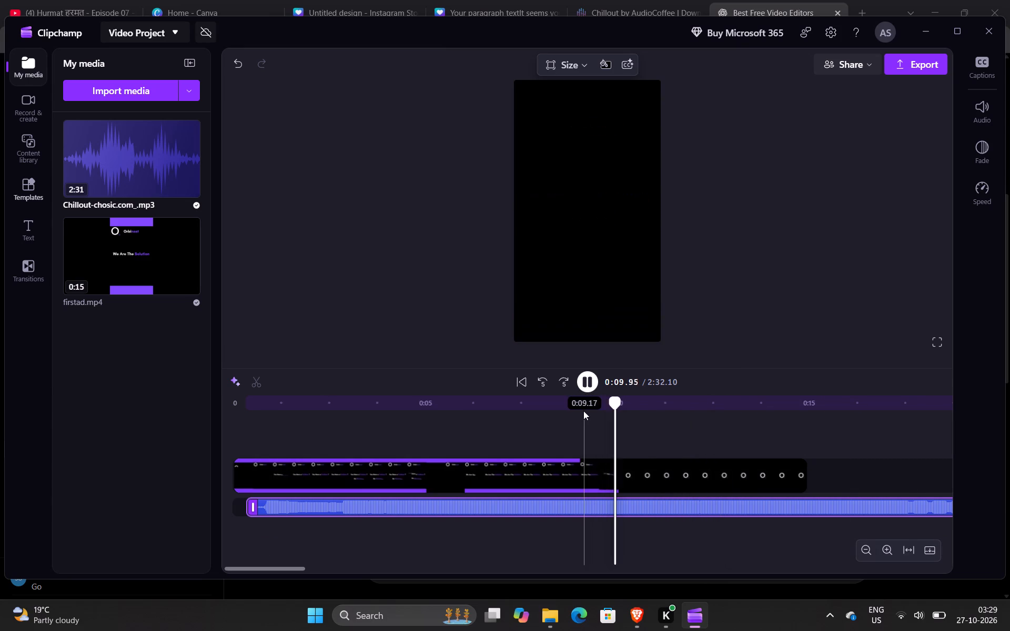
{"action": "key", "text": "space"}
{"action": "key", "text": "Left"}
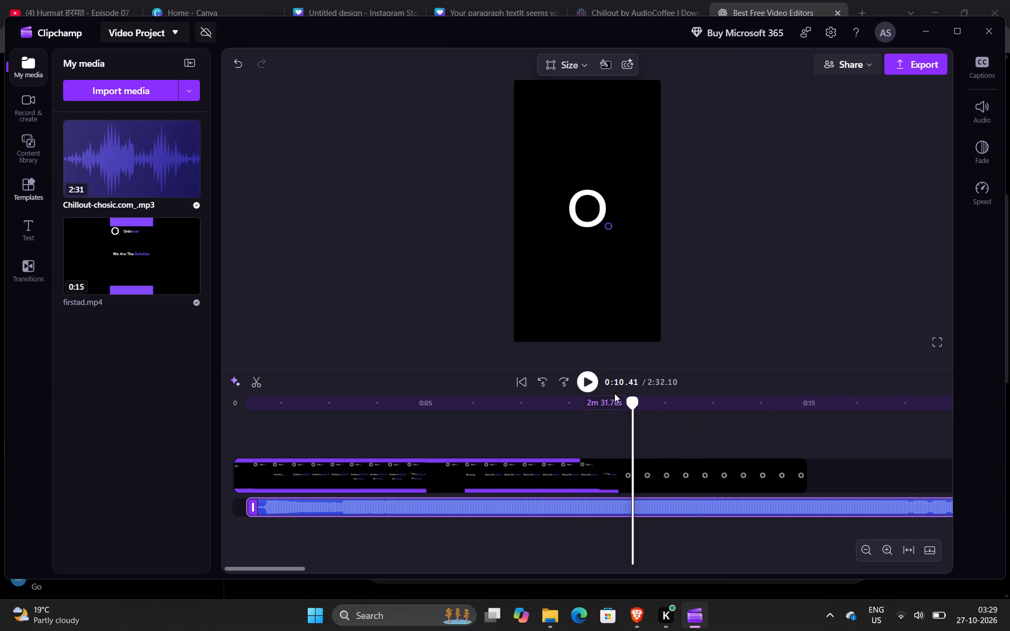
{"action": "key", "text": "Left"}
{"action": "key", "text": "space"}
{"action": "key", "text": "Left"}
{"action": "key", "text": "Left"}
{"action": "key", "text": "space"}
{"action": "key", "text": "Left"}
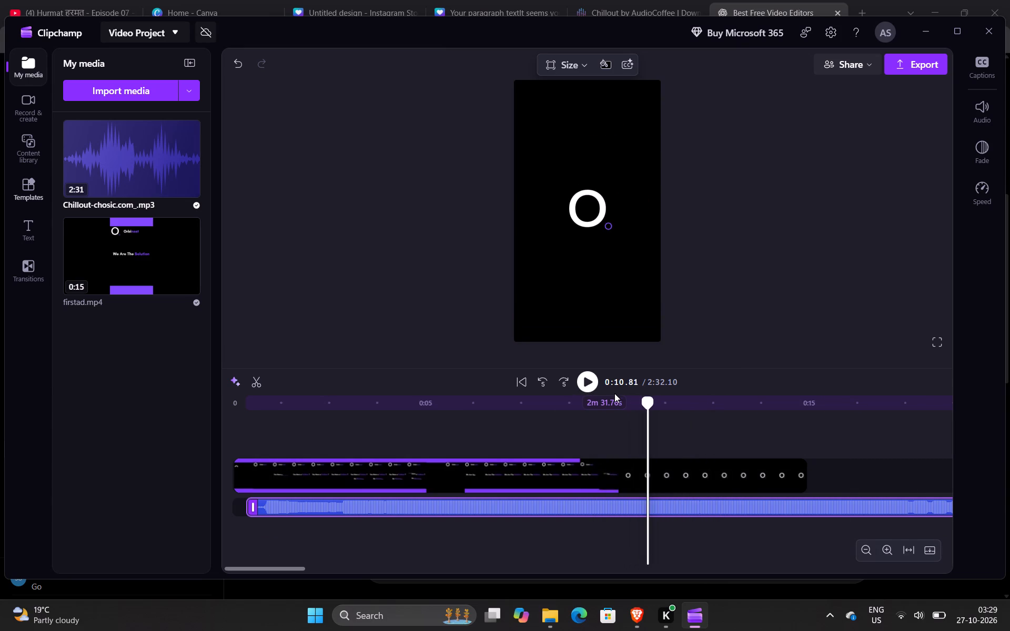
{"action": "key", "text": "Left"}
{"action": "key", "text": "Left"}
{"action": "key", "text": "Left"}
{"action": "key", "text": "Left"}
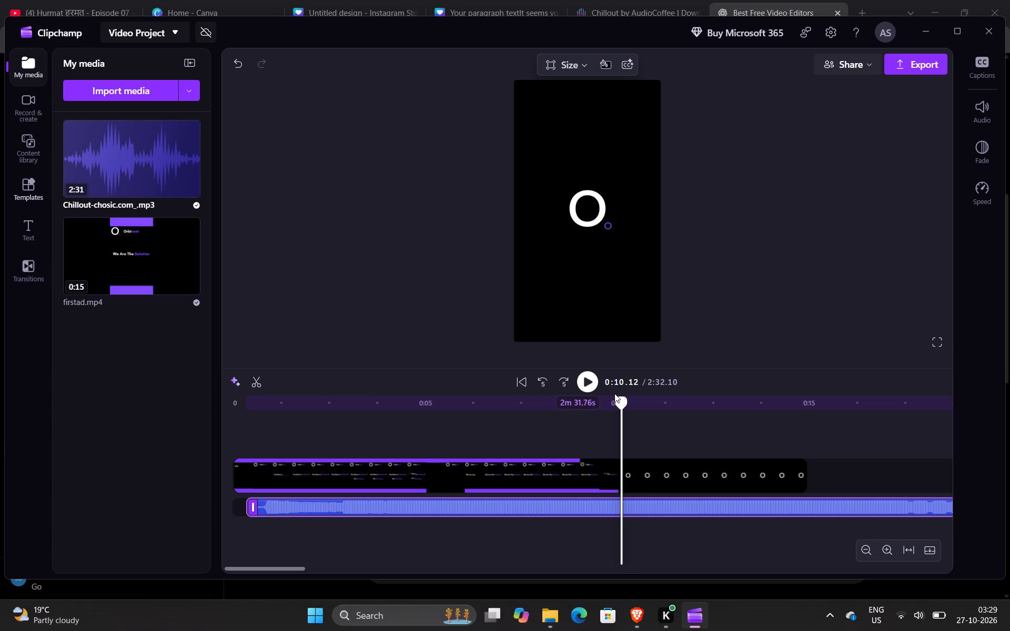
{"action": "key", "text": "Left"}
{"action": "key", "text": "Left"}
{"action": "key", "text": "space"}
{"action": "key", "text": "space"}
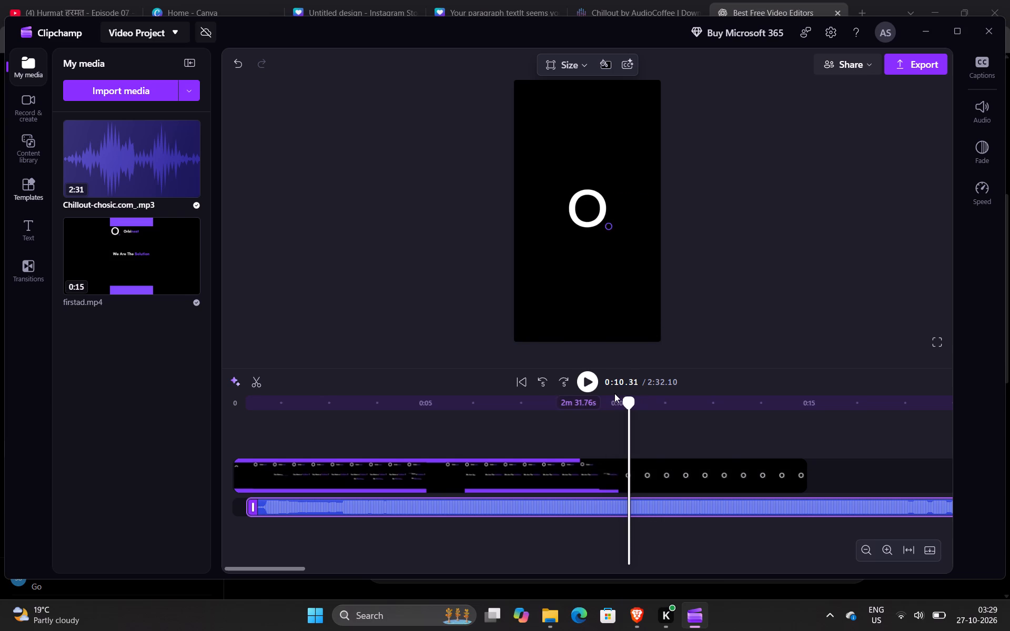
{"action": "key", "text": "Left"}
{"action": "key", "text": "space"}
{"action": "key", "text": "Left"}
{"action": "key", "text": "Left"}
{"action": "key", "text": "Left"}
{"action": "key", "text": "Left"}
{"action": "key", "text": "Left"}
{"action": "key", "text": "Left"}
{"action": "key", "text": "Left"}
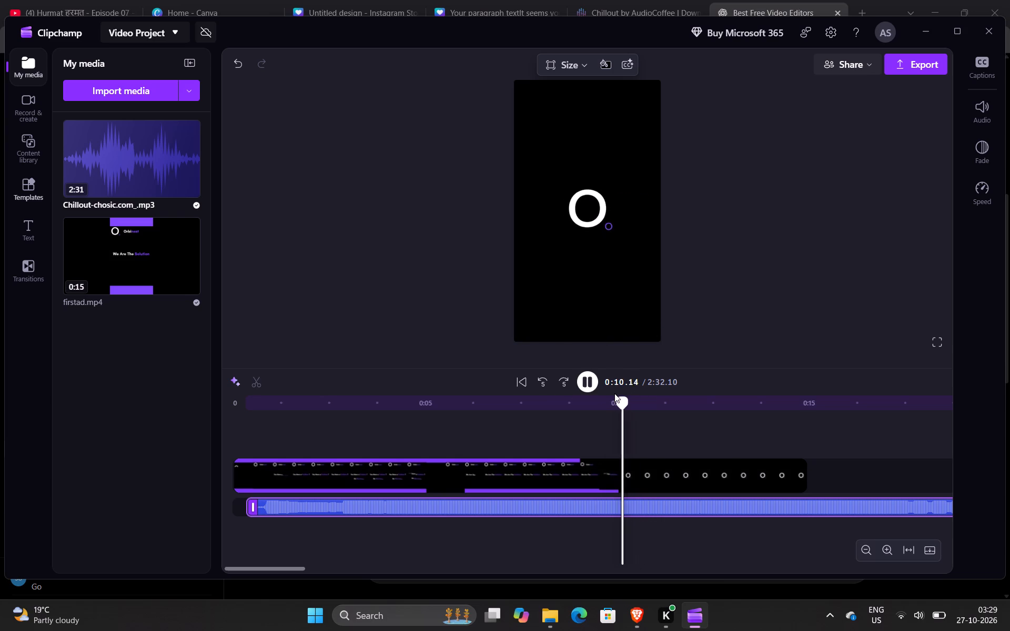
{"action": "key", "text": "Left"}
{"action": "key", "text": "Left"}
{"action": "key", "text": "Left"}
{"action": "key", "text": "Left"}
{"action": "key", "text": "Left"}
{"action": "key", "text": "Left"}
{"action": "key", "text": "Left"}
{"action": "key", "text": "Left"}
{"action": "key", "text": "Left"}
{"action": "key", "text": "Left"}
{"action": "key", "text": "Left"}
{"action": "key", "text": "Left"}
{"action": "key", "text": "Left"}
{"action": "key", "text": "Left"}
{"action": "key", "text": "Left"}
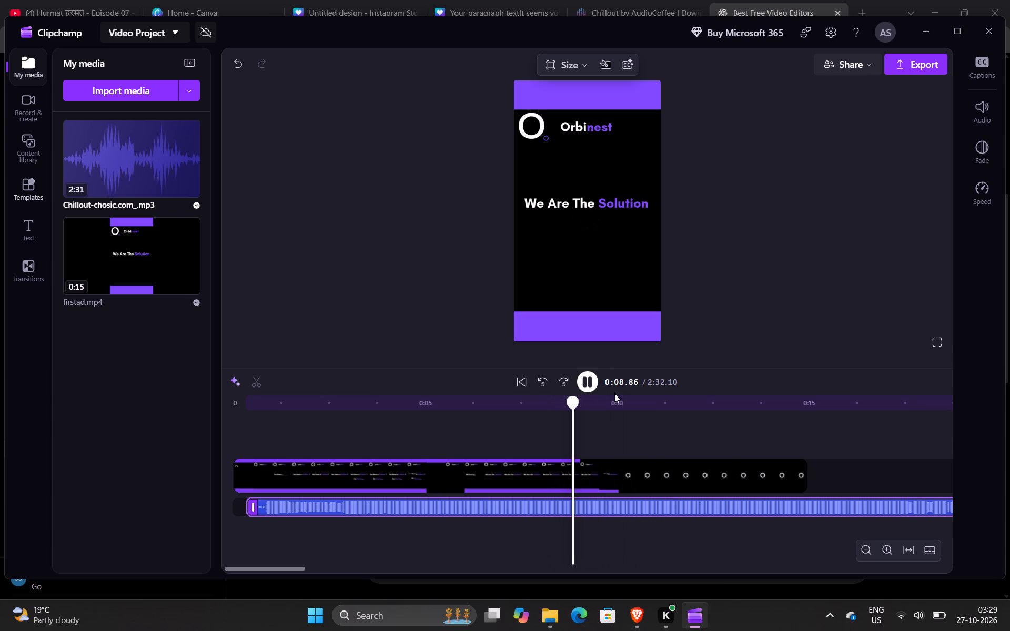
{"action": "key", "text": "space"}
{"action": "key", "text": "space"}
{"action": "key", "text": "space"}
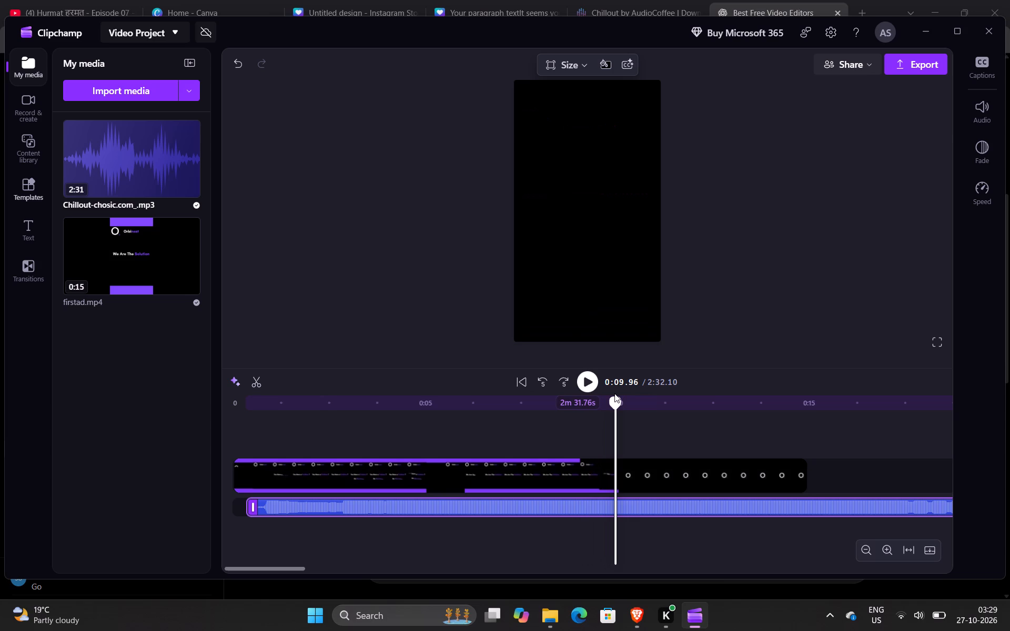
Split the Chillout audio at 0:09.92, just before the closing logo, and delete the part after the cut.
{"action": "right_click", "coordinate": [612, 408]}
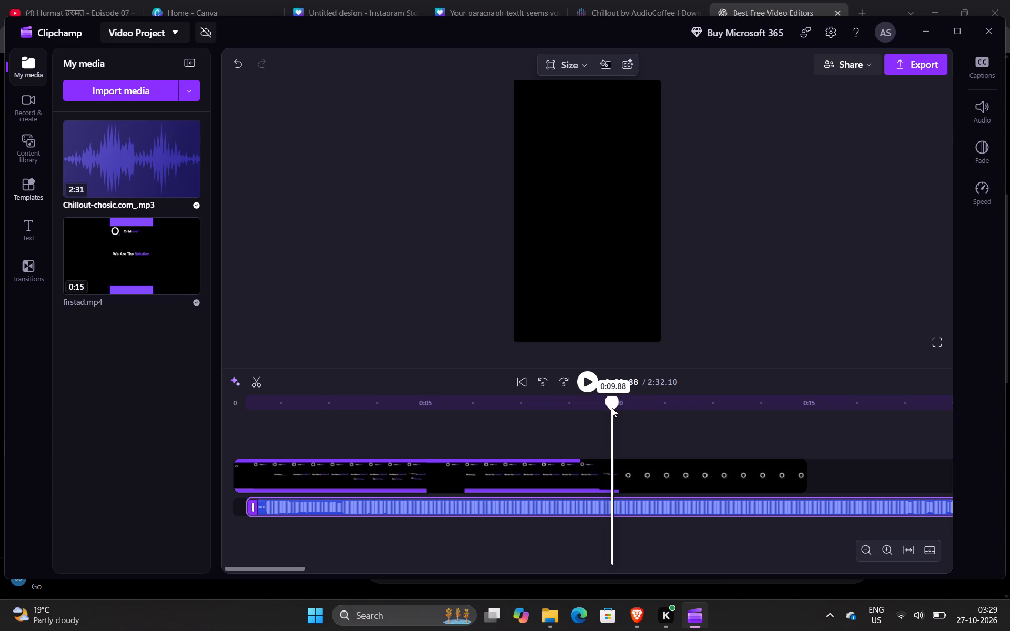
{"action": "key", "text": "space"}
{"action": "key", "text": "space"}
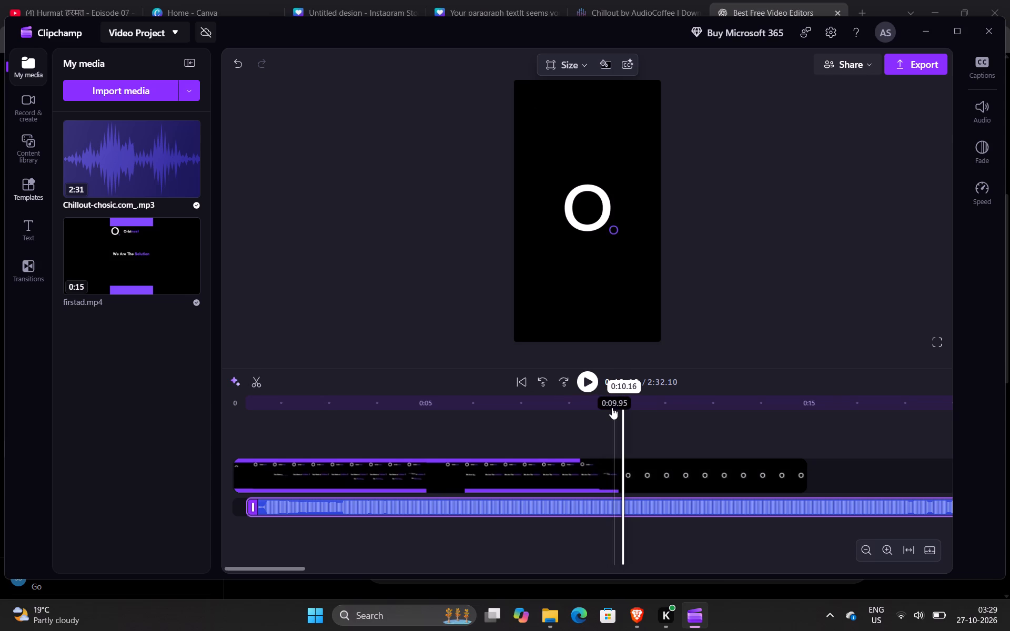
{"action": "key", "text": "Left"}
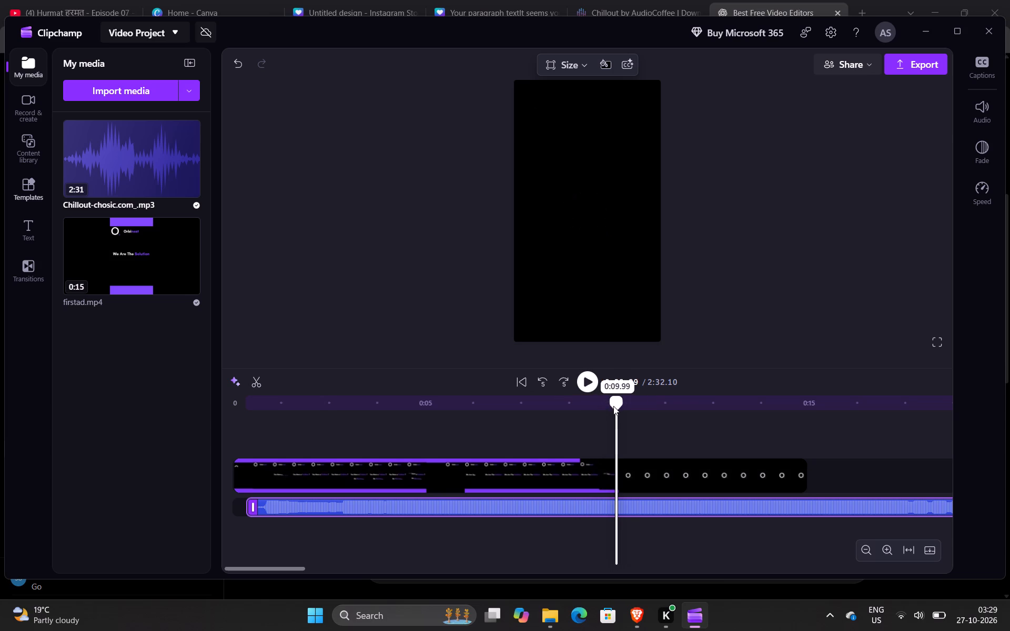
{"action": "right_click", "coordinate": [613, 406]}
{"action": "left_click", "coordinate": [613, 419]}
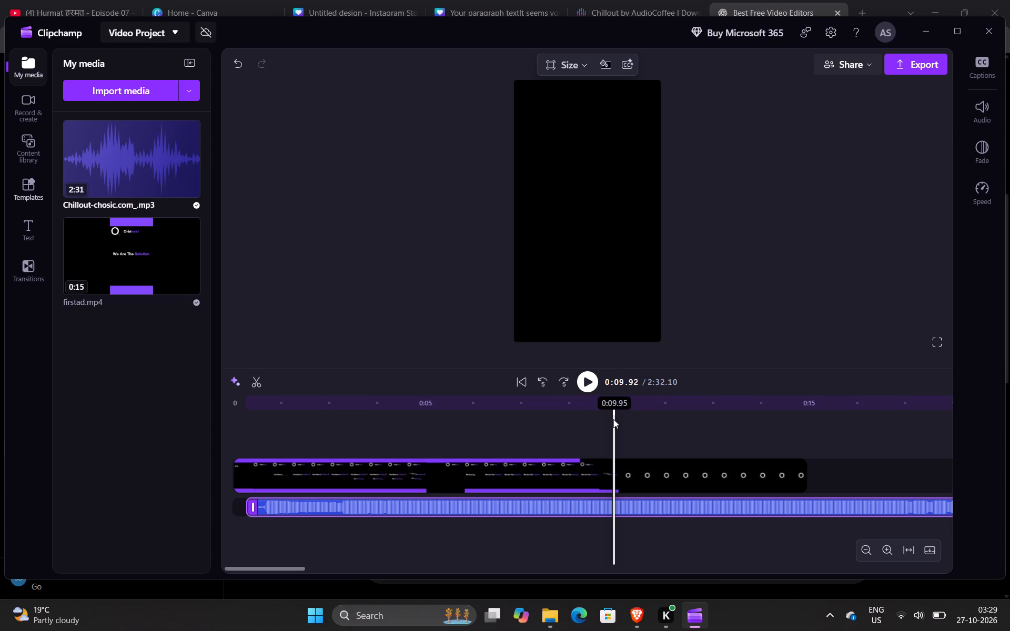
{"action": "left_click", "coordinate": [611, 500]}
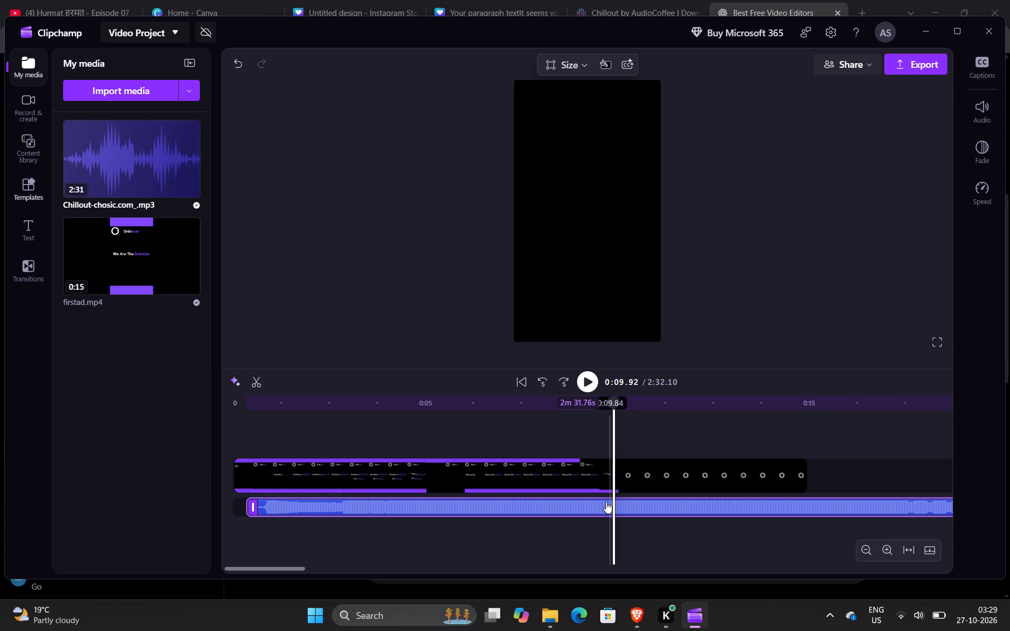
{"action": "left_click", "coordinate": [610, 502]}
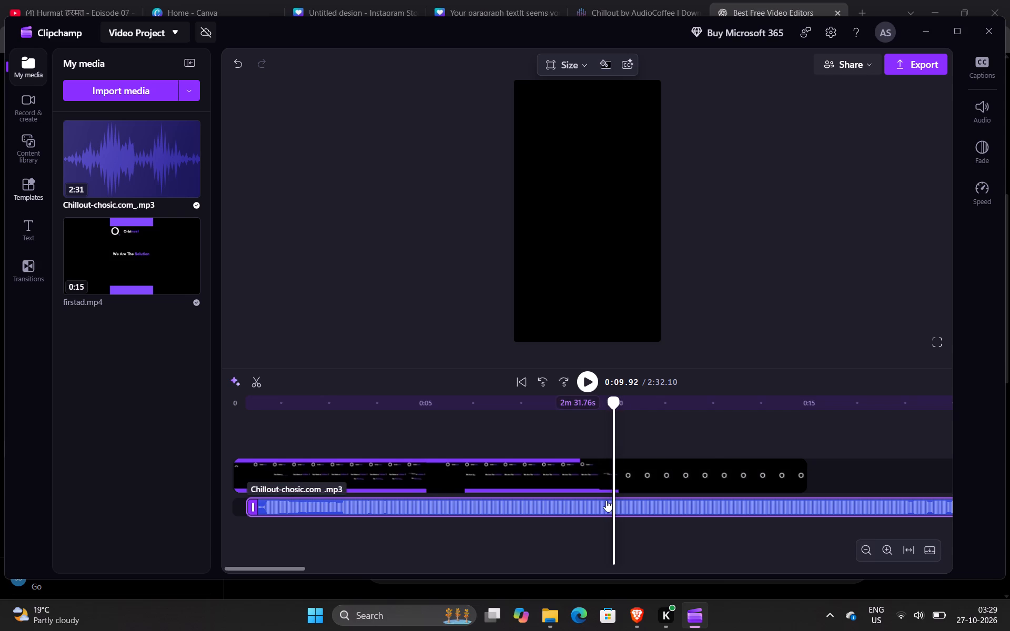
{"action": "right_click", "coordinate": [606, 500]}
{"action": "left_click", "coordinate": [670, 359]}
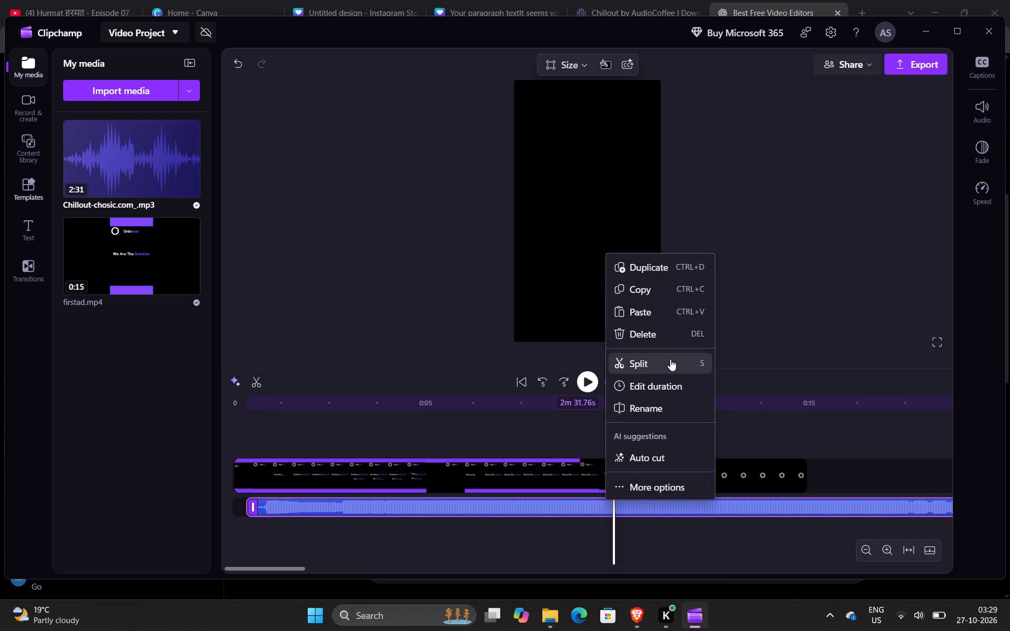
{"action": "left_click", "coordinate": [679, 502]}
{"action": "key", "text": "BackSpace"}
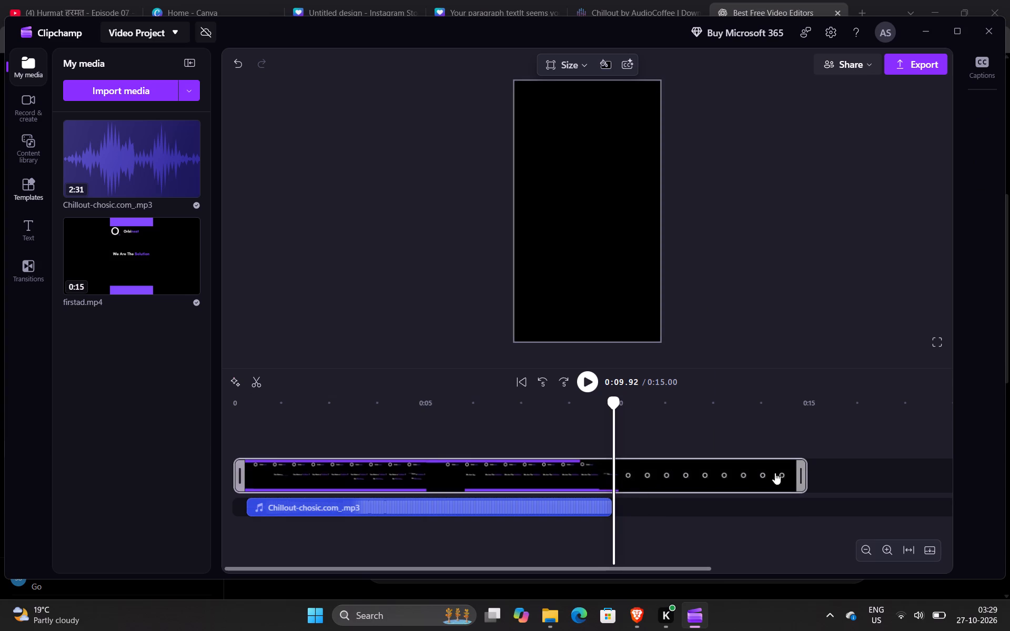
Trim the end of the firstad.mp4 clip to a duration of about 13.03 seconds.
{"action": "left_click_drag", "start_coordinate": [804, 476], "coordinate": [729, 480]}
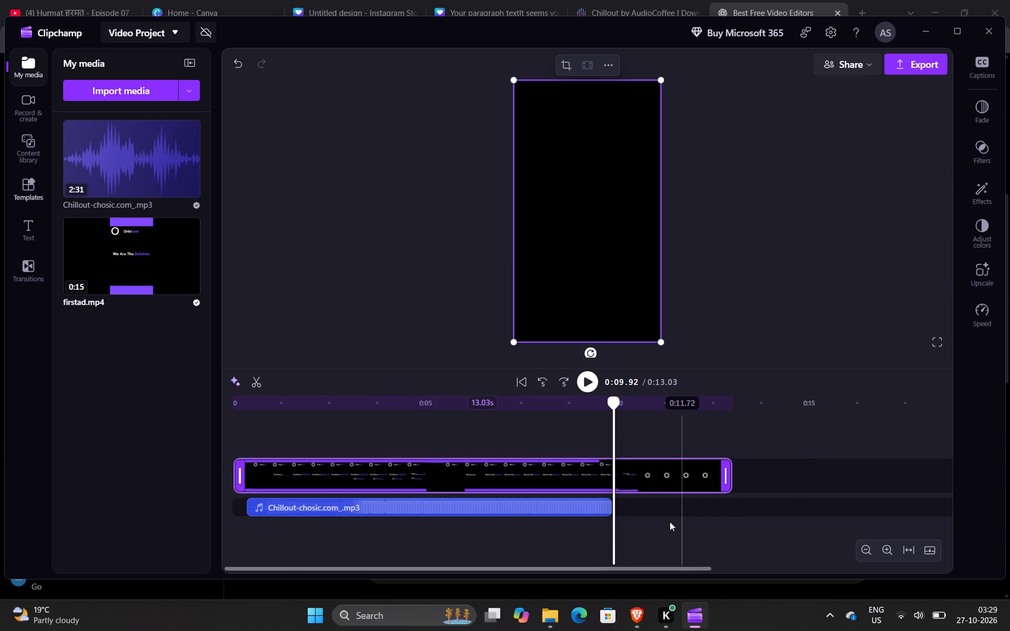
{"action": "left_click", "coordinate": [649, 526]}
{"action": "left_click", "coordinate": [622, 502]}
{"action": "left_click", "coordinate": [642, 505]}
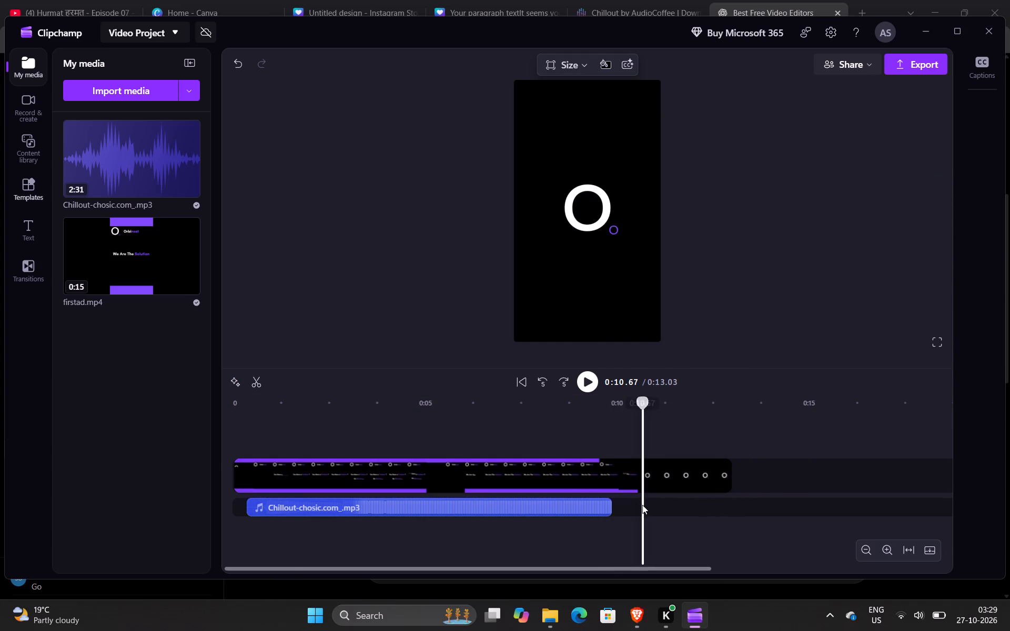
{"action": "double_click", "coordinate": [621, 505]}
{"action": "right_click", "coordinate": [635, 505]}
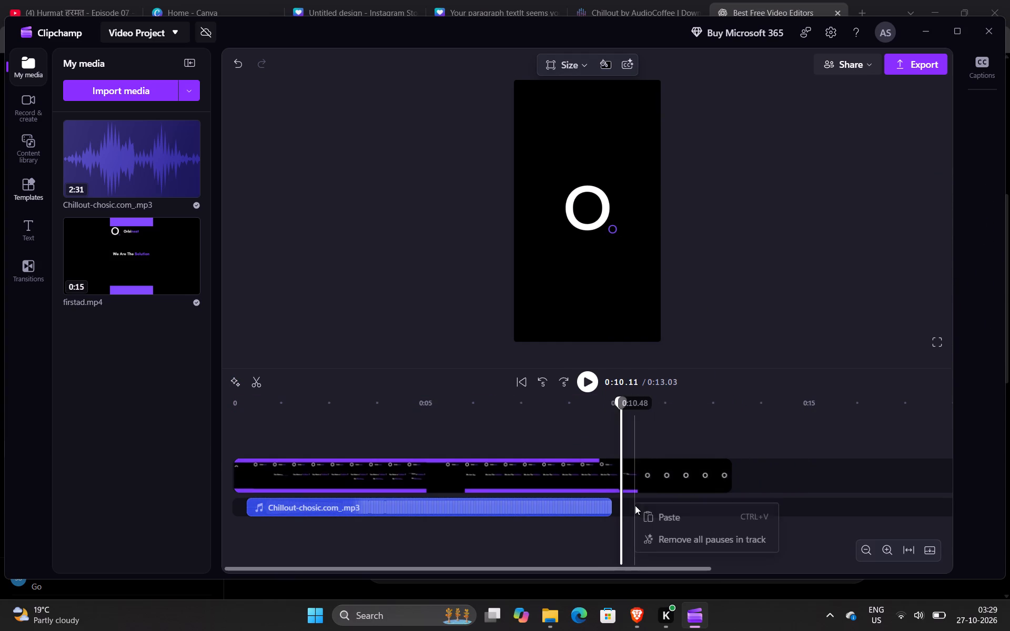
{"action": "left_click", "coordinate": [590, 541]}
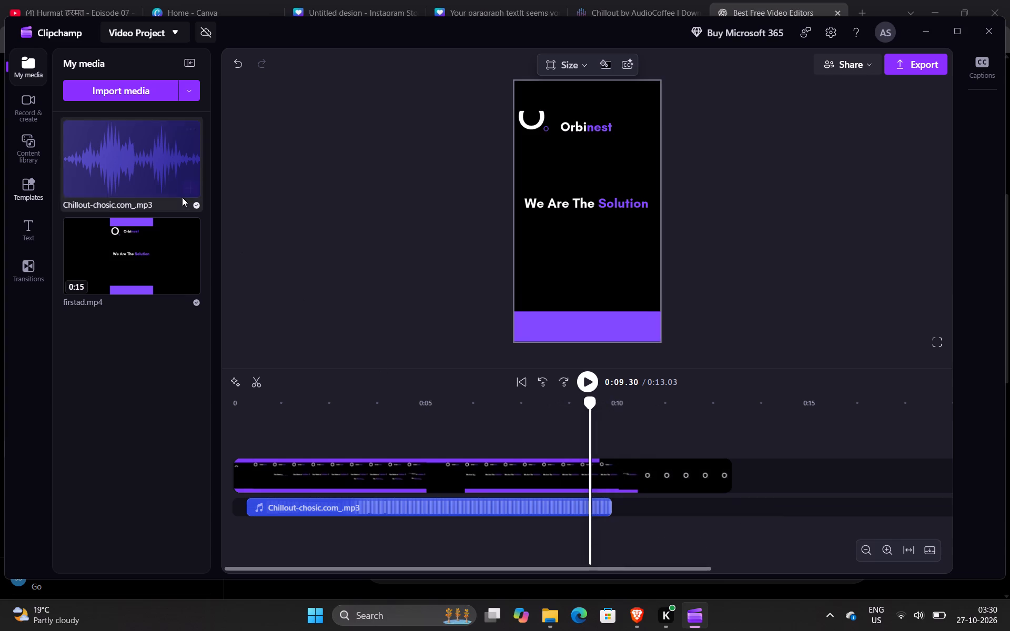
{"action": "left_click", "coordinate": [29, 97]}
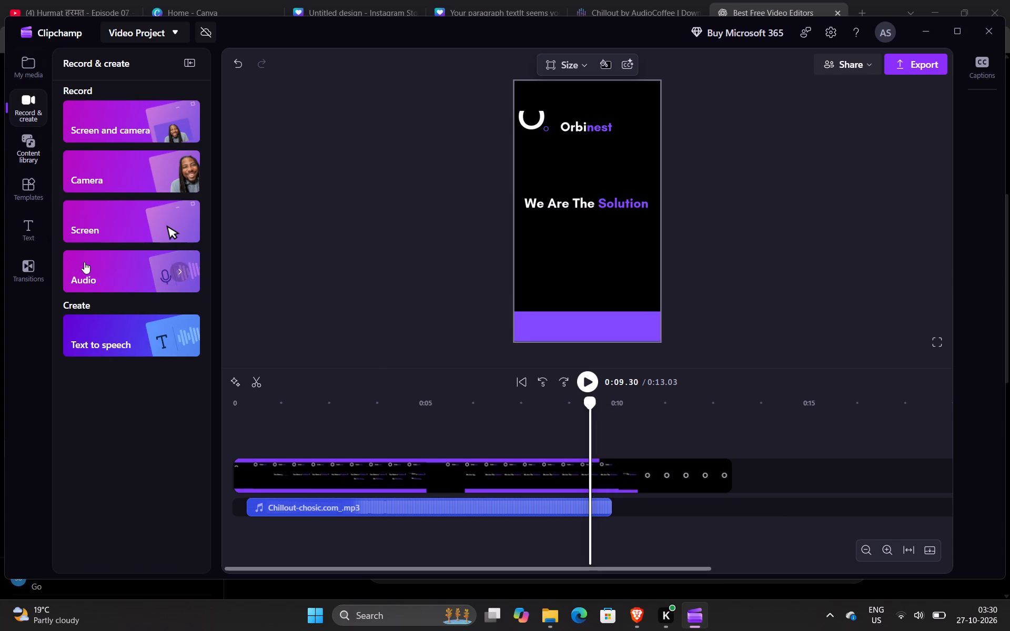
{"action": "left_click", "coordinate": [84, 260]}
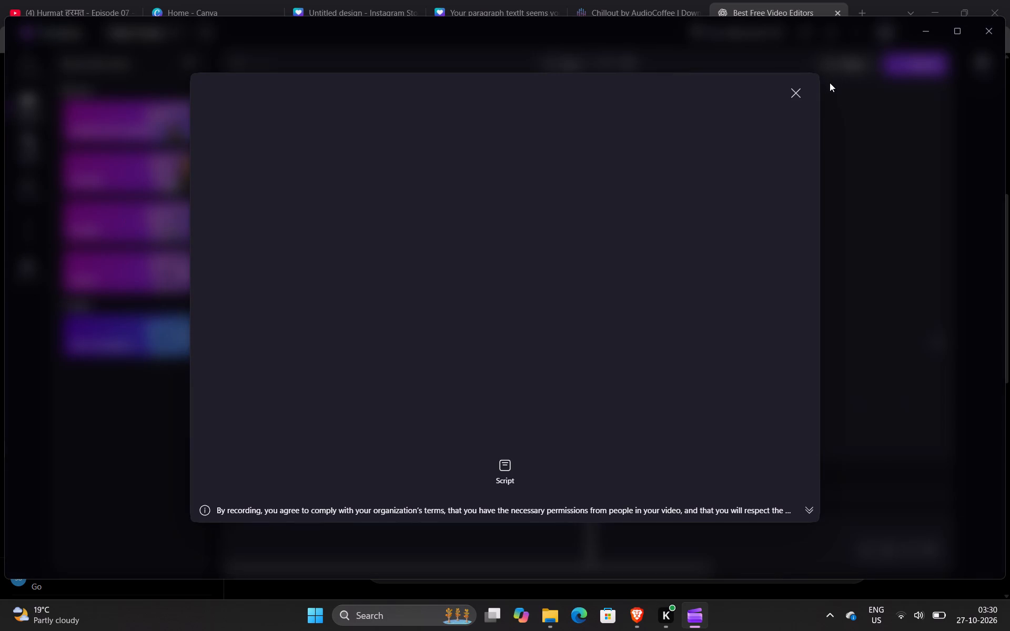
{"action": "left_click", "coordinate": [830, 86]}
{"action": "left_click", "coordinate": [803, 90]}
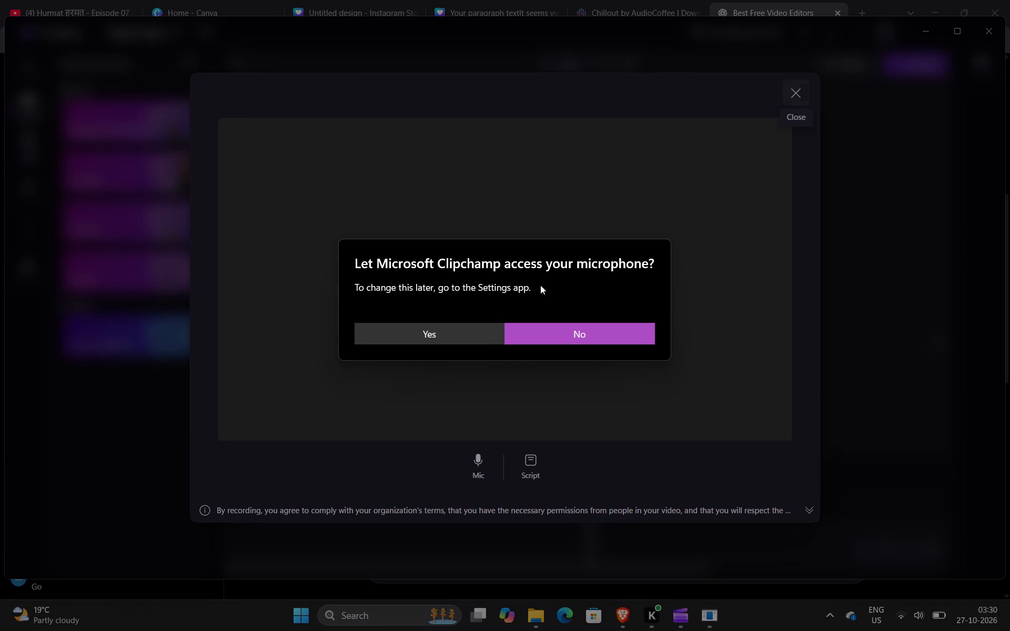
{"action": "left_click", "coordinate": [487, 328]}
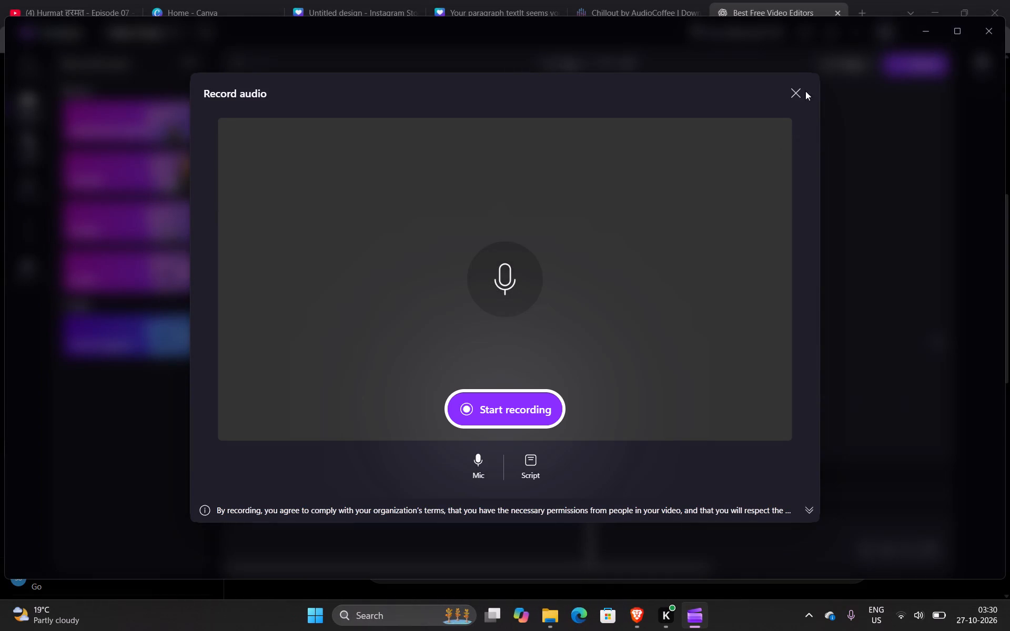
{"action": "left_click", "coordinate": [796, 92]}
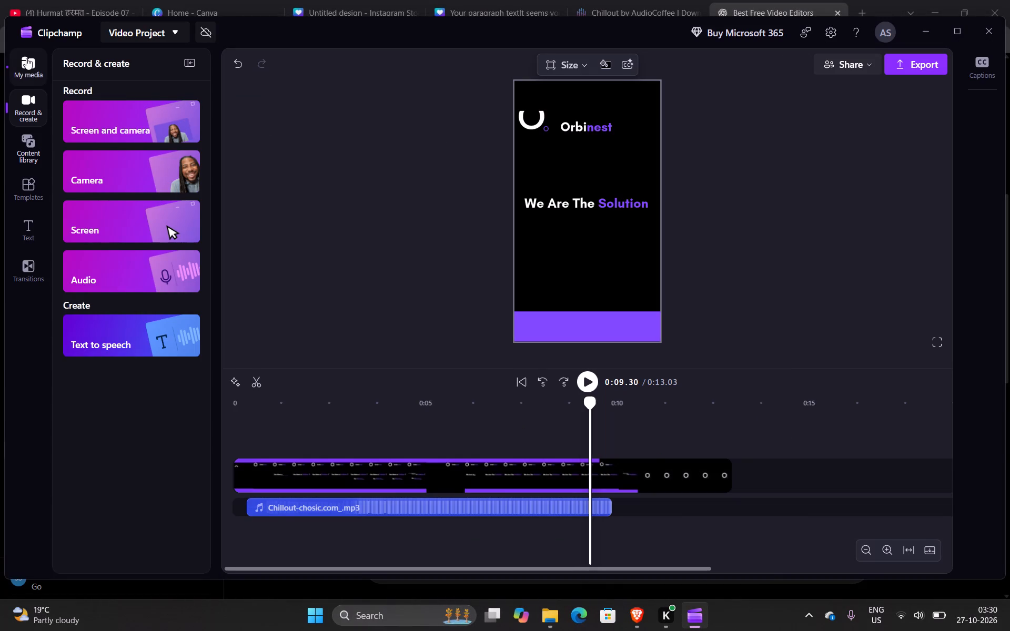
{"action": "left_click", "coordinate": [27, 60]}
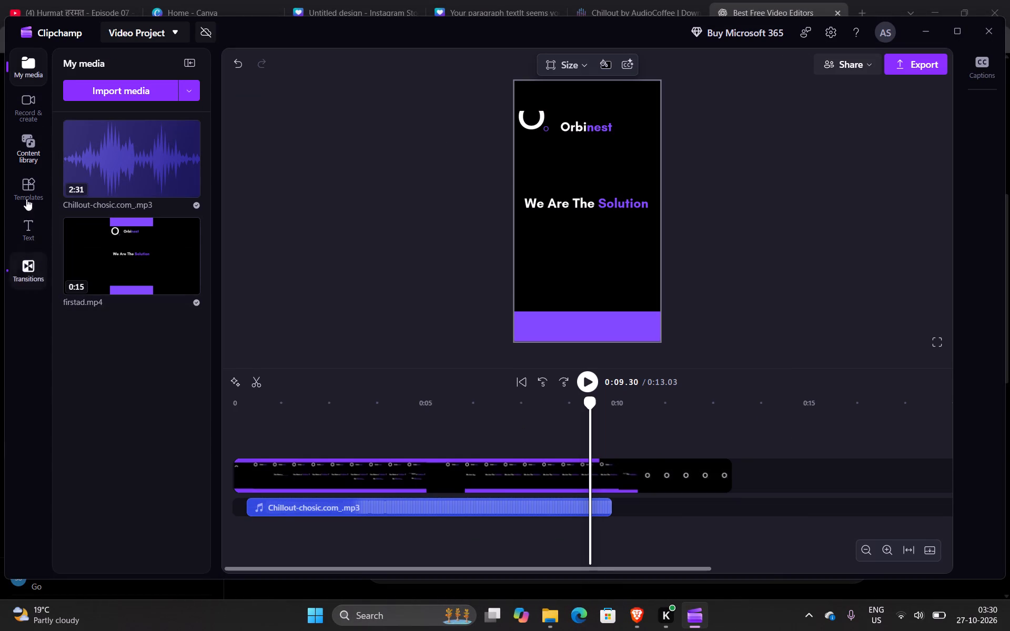
Show only free sound effects in the content library.
{"action": "left_click", "coordinate": [34, 165]}
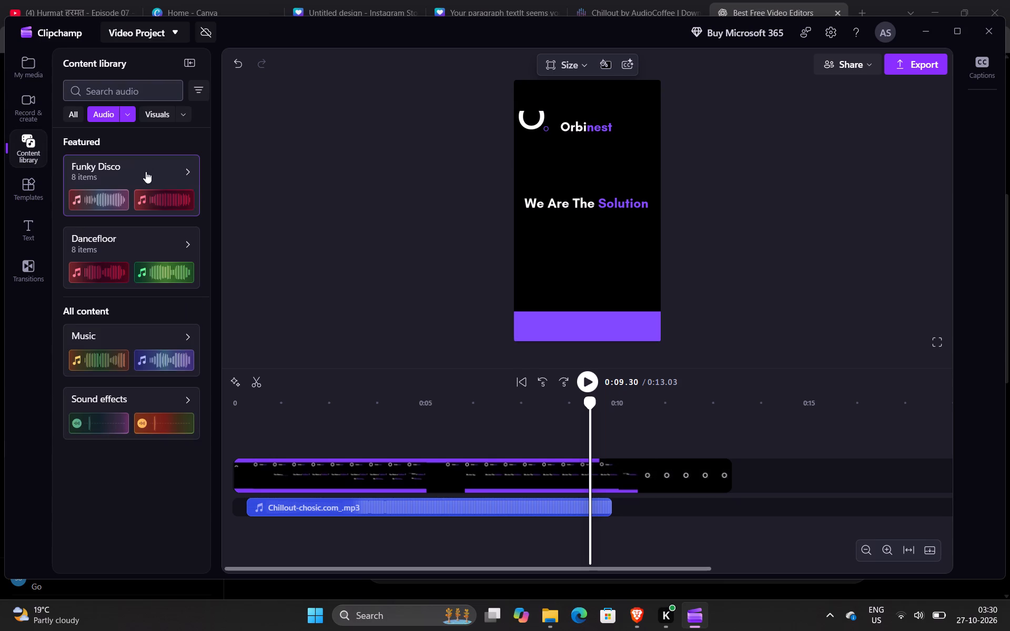
{"action": "left_click", "coordinate": [185, 113]}
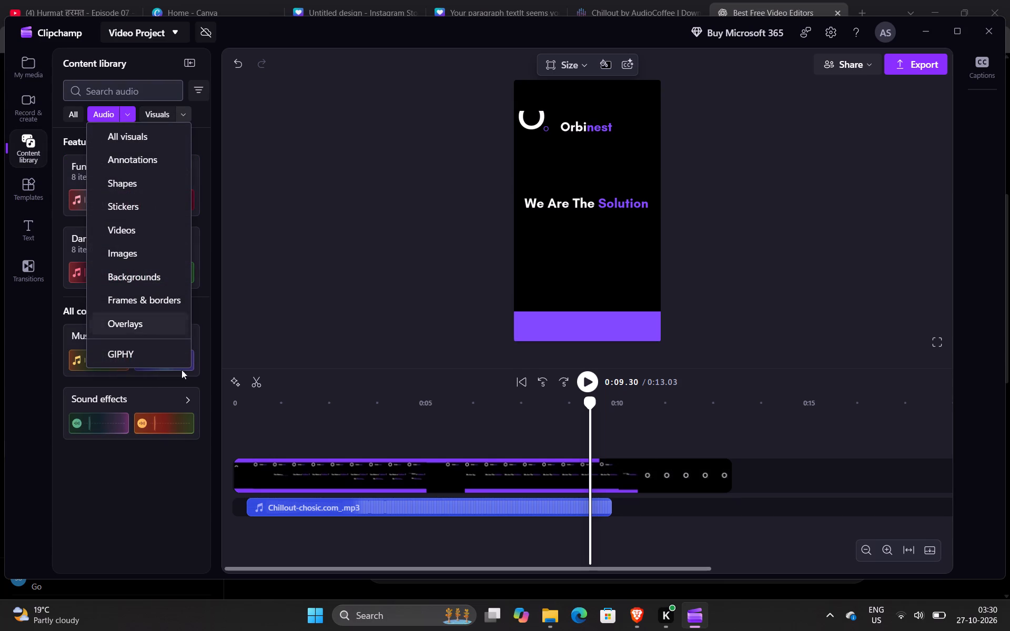
{"action": "left_click", "coordinate": [152, 473]}
{"action": "left_click", "coordinate": [128, 115]}
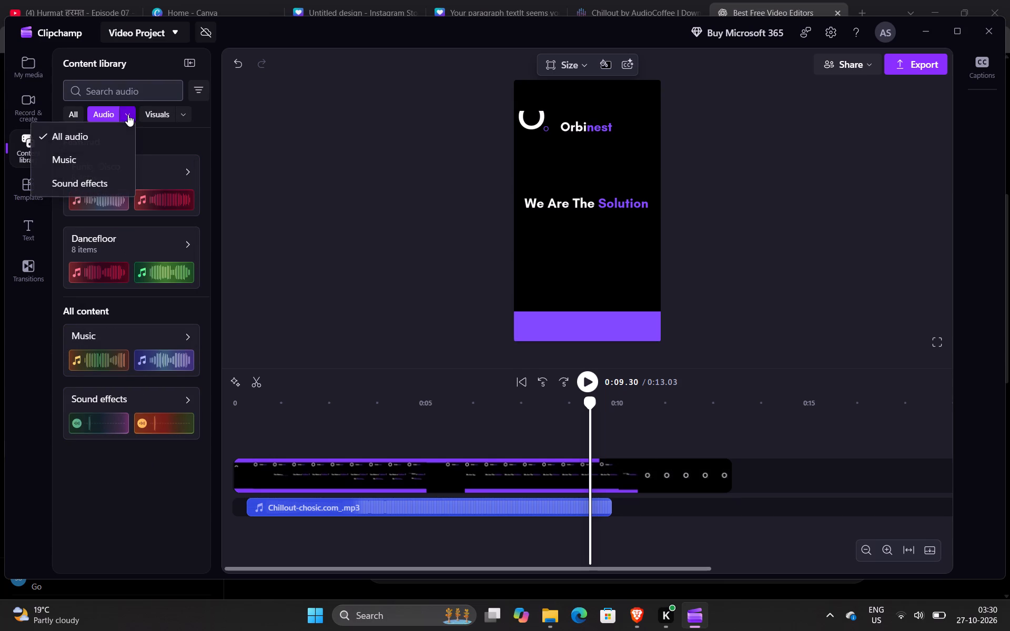
{"action": "left_click", "coordinate": [108, 176]}
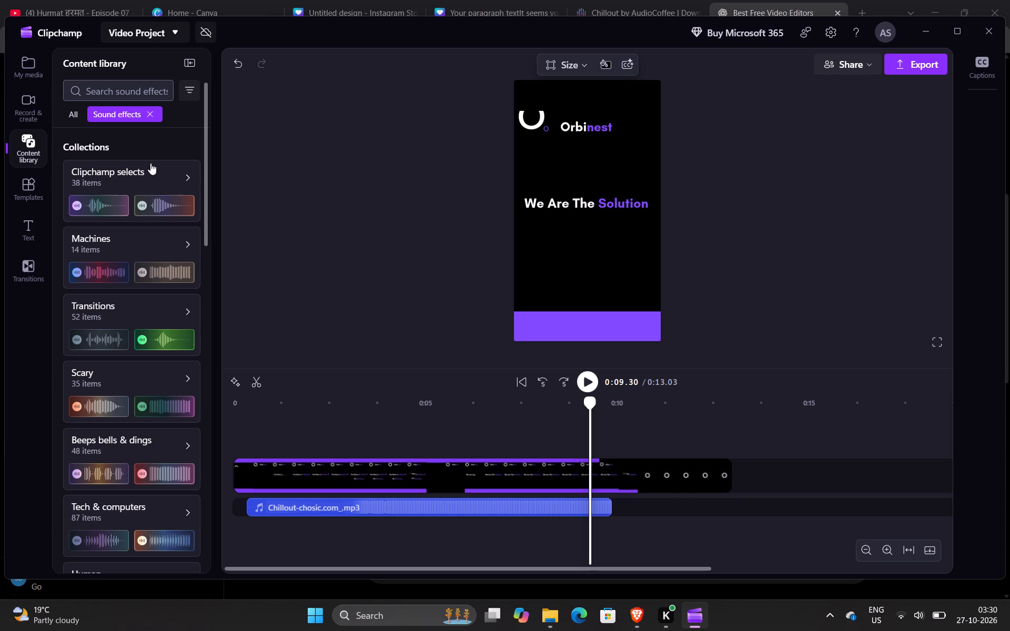
{"action": "left_click", "coordinate": [187, 93]}
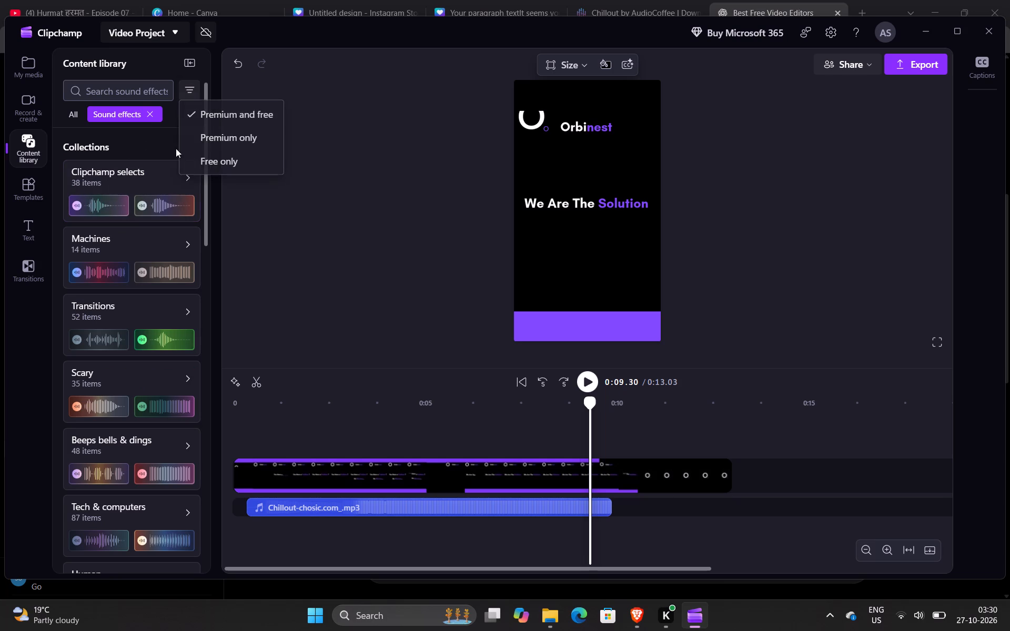
{"action": "left_click", "coordinate": [191, 153]}
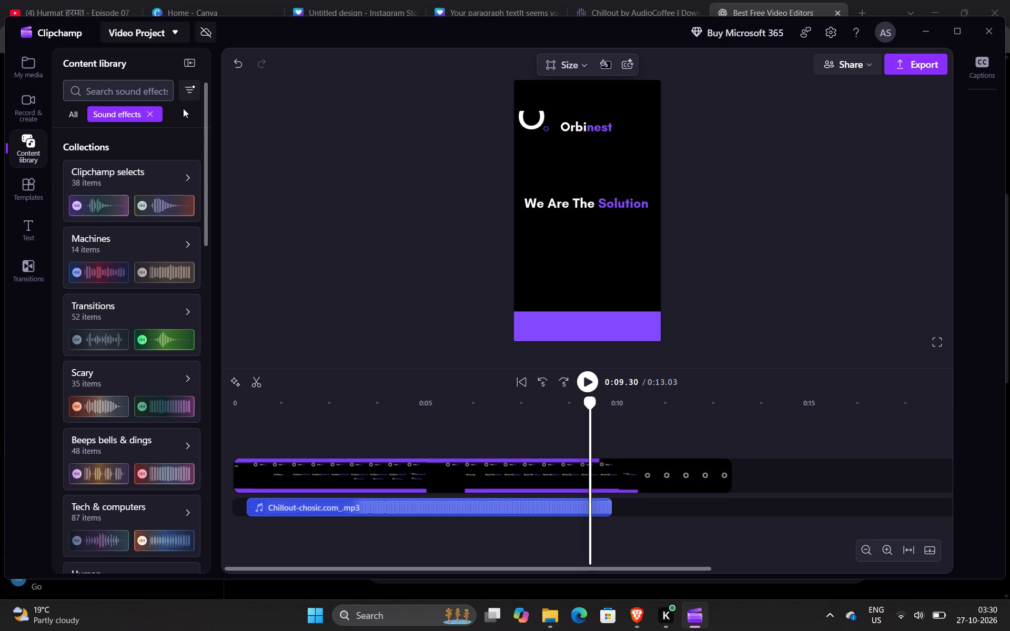
{"action": "left_click", "coordinate": [188, 98]}
{"action": "left_click", "coordinate": [155, 135]}
Preview crossfade, buzzer and electronic beep effects from the Clipchamp selects collection, plus the Idling engine sound from Machines.
{"action": "left_click", "coordinate": [111, 197]}
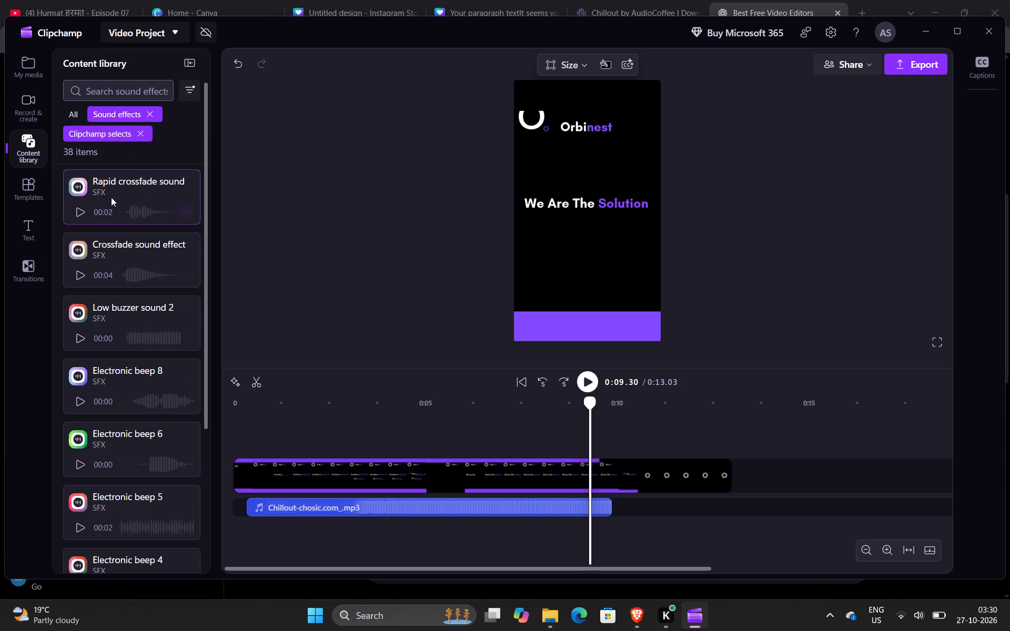
{"action": "left_click", "coordinate": [77, 213]}
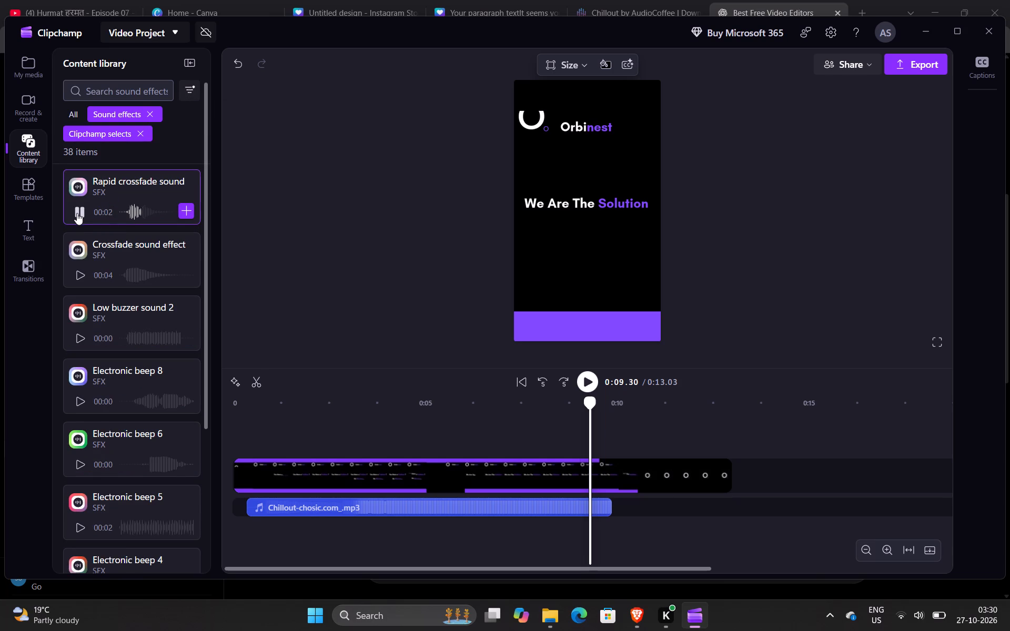
{"action": "left_click", "coordinate": [79, 269]}
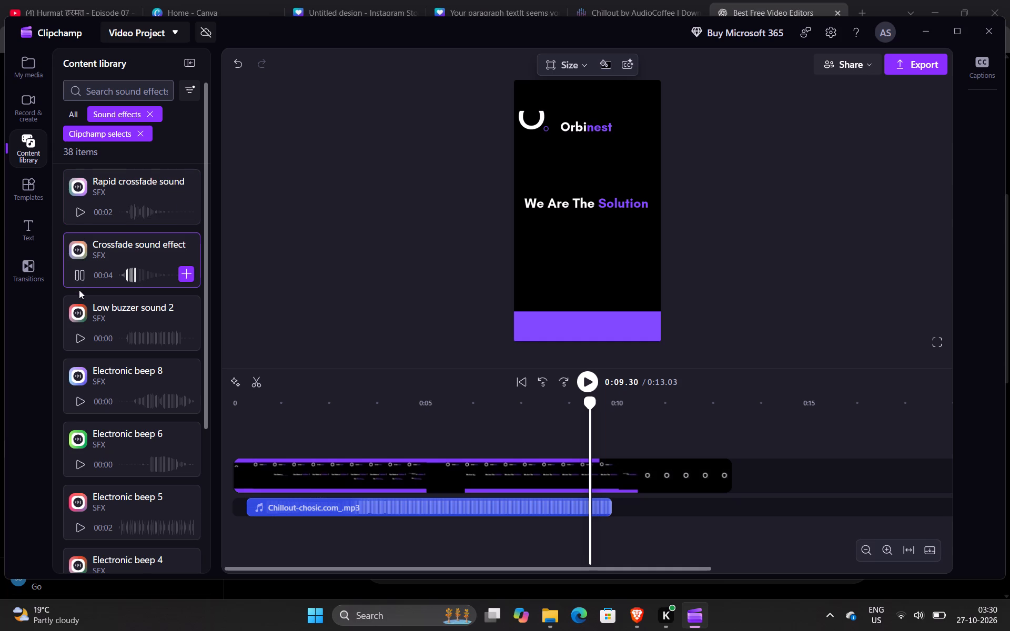
{"action": "left_click", "coordinate": [77, 339]}
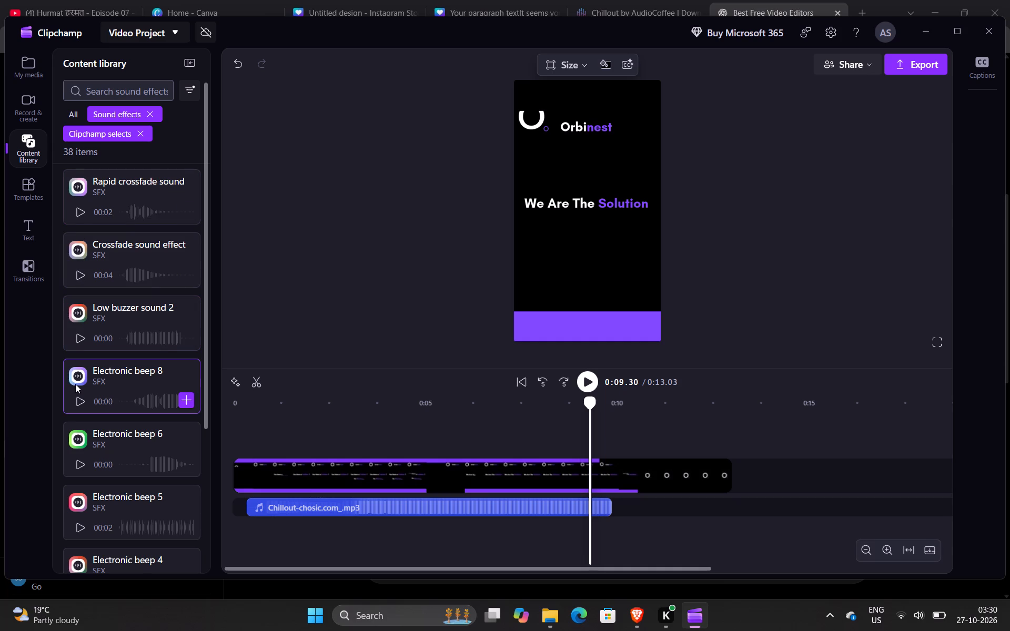
{"action": "left_click", "coordinate": [76, 405]}
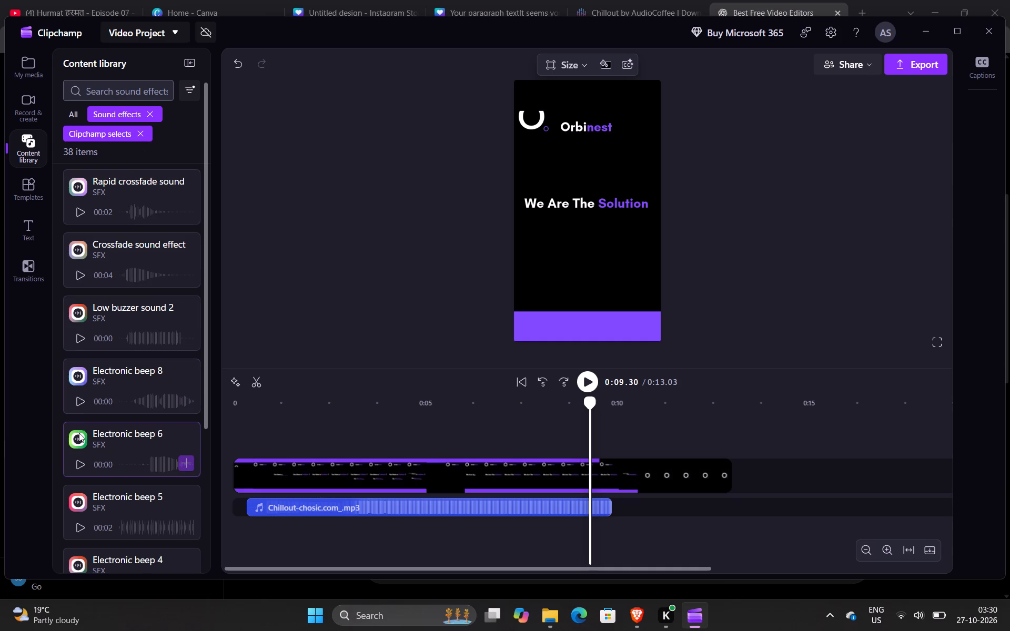
{"action": "left_click", "coordinate": [77, 401]}
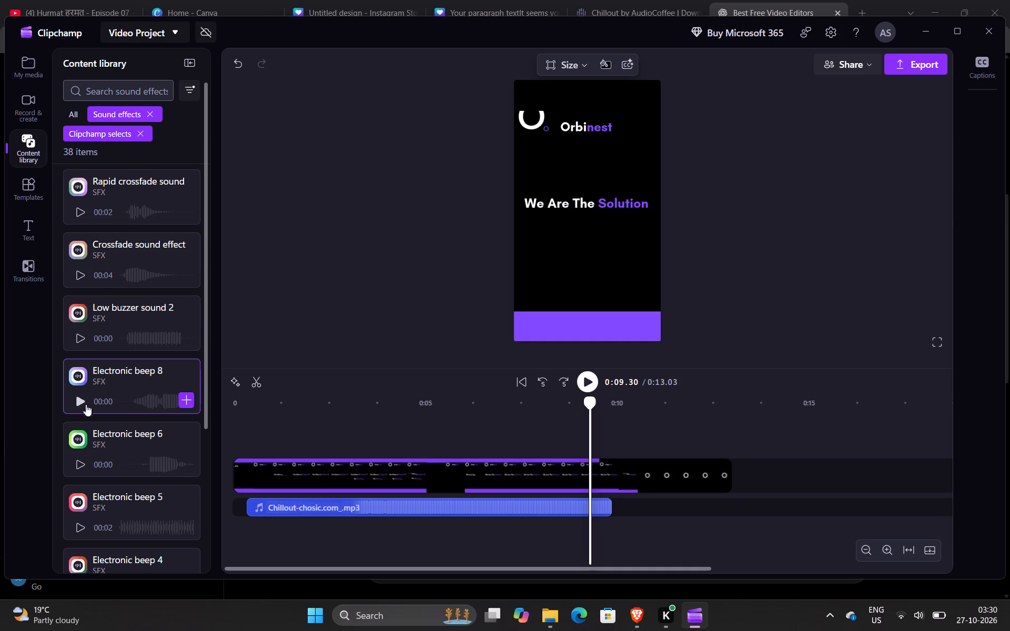
{"action": "left_click", "coordinate": [76, 464]}
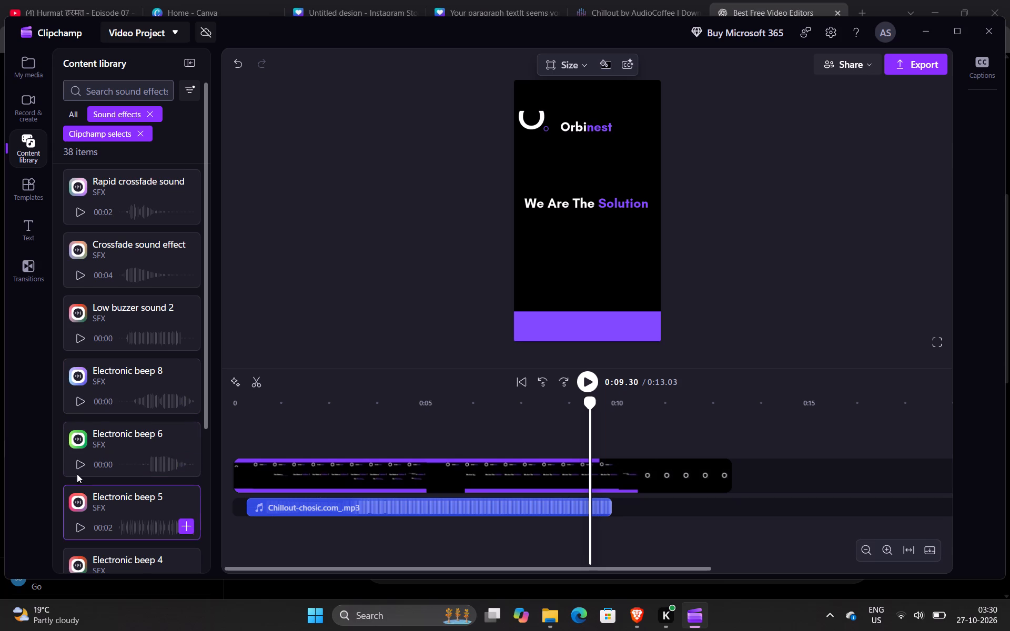
{"action": "left_click", "coordinate": [79, 462]}
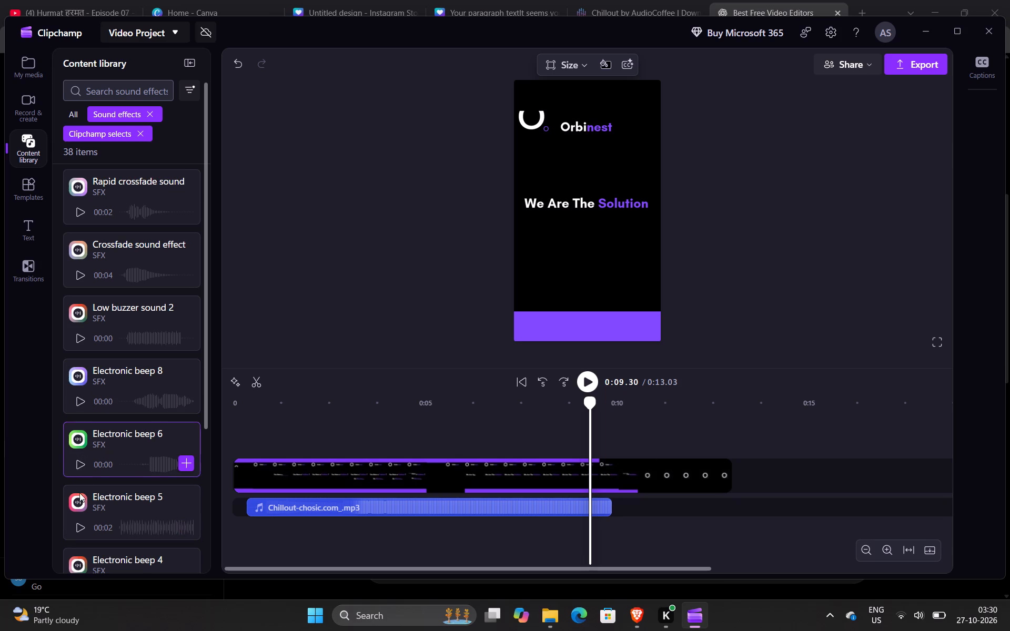
{"action": "left_click", "coordinate": [78, 524]}
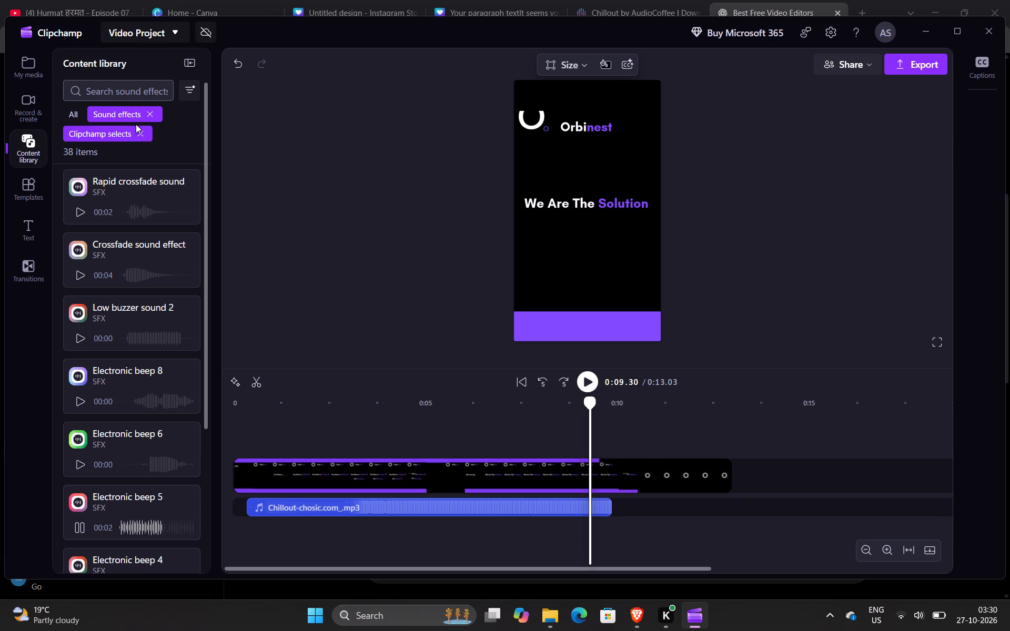
{"action": "left_click", "coordinate": [140, 134]}
{"action": "left_click", "coordinate": [133, 236]}
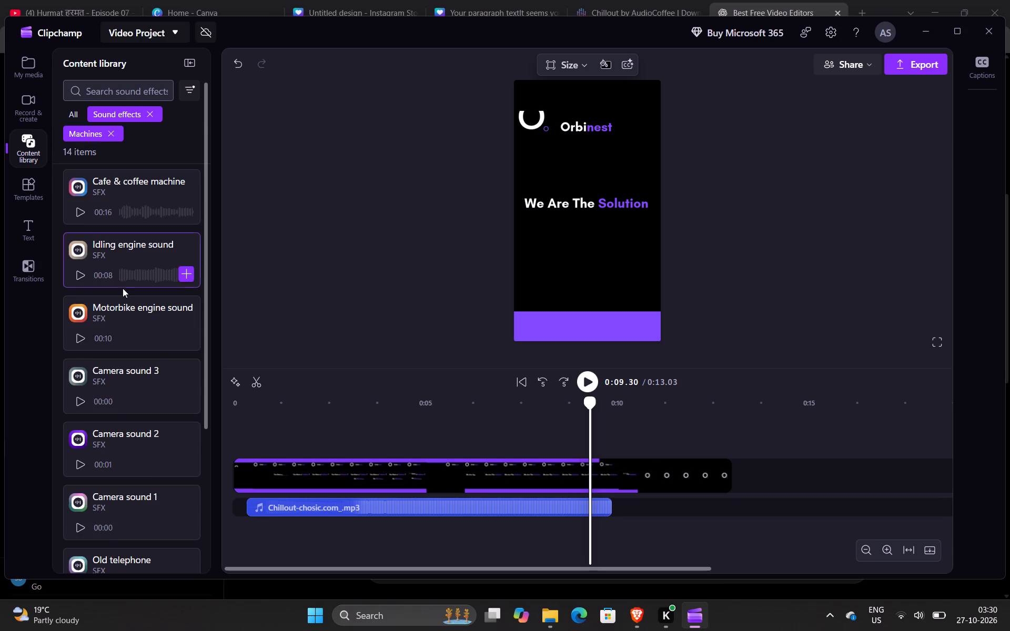
{"action": "left_click", "coordinate": [83, 272]}
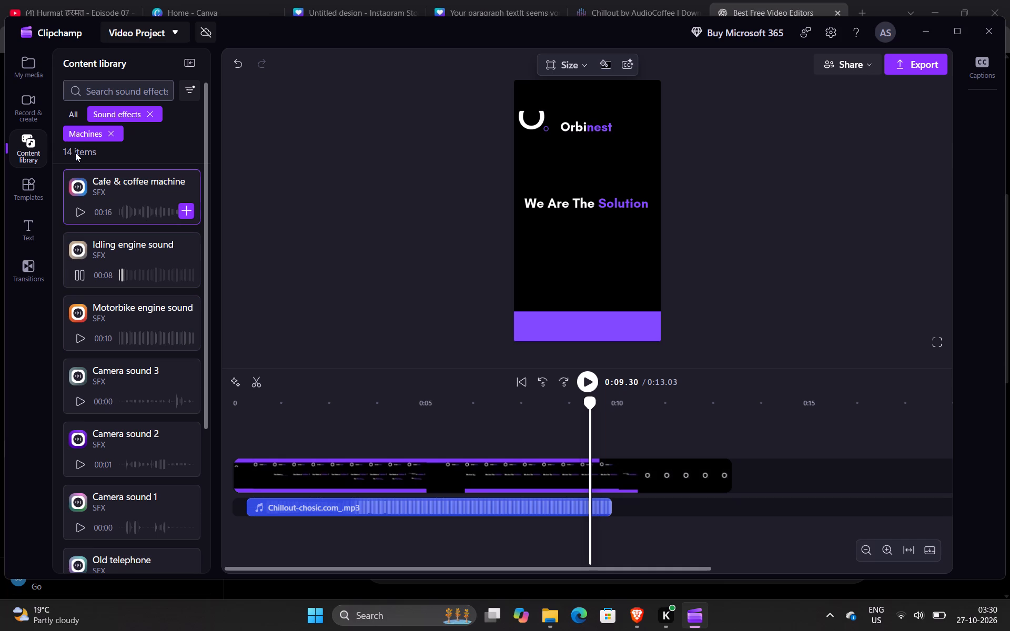
Preview the whoosh, crossfade and Bell swoosh effects in the Transitions sound collection.
{"action": "left_click", "coordinate": [108, 132]}
{"action": "left_click", "coordinate": [108, 307]}
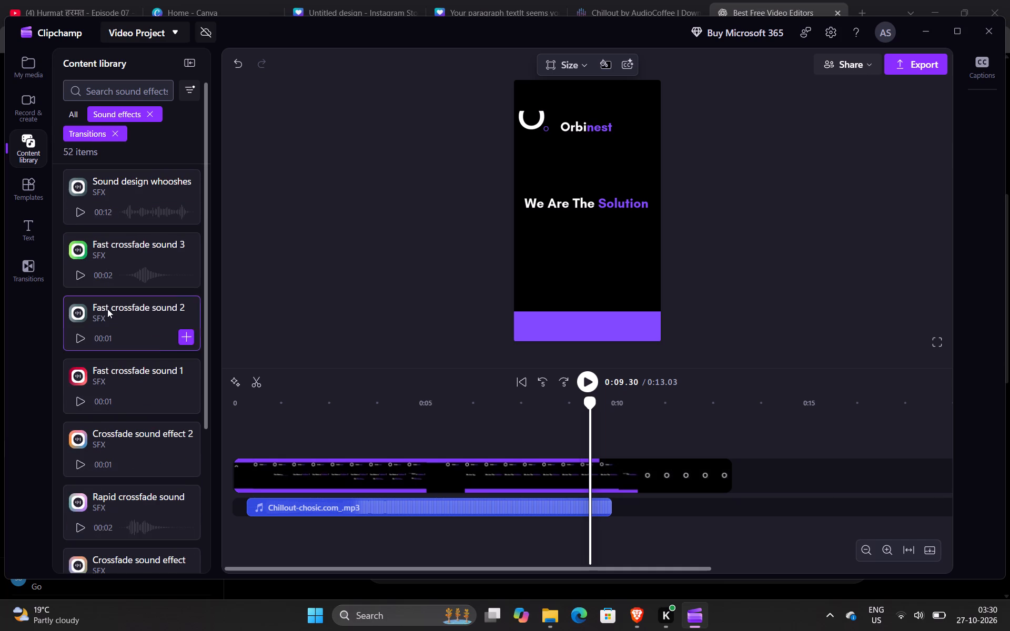
{"action": "left_click", "coordinate": [79, 217]}
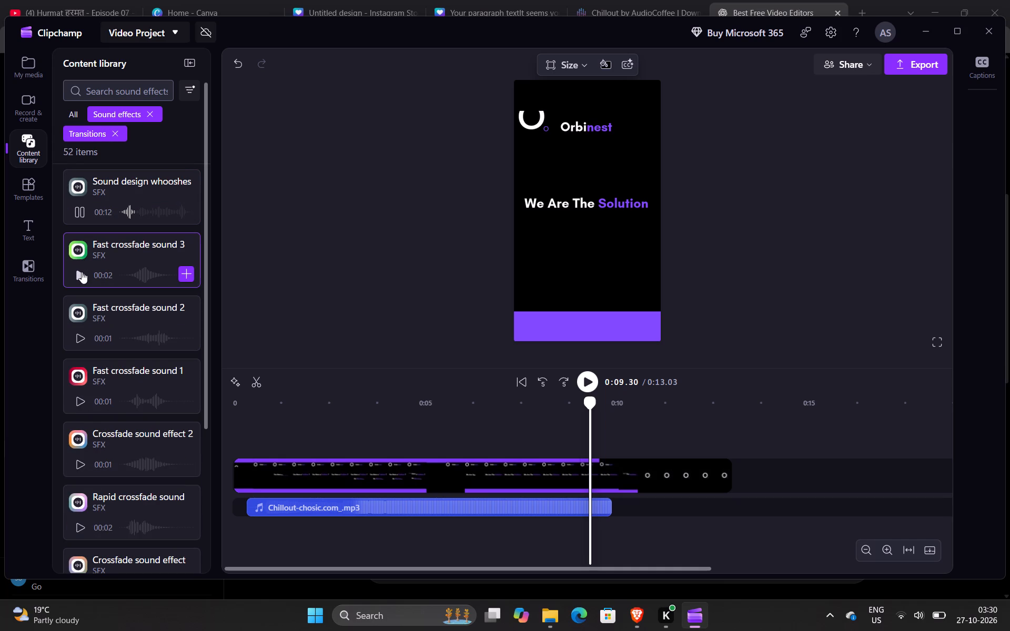
{"action": "left_click", "coordinate": [82, 272]}
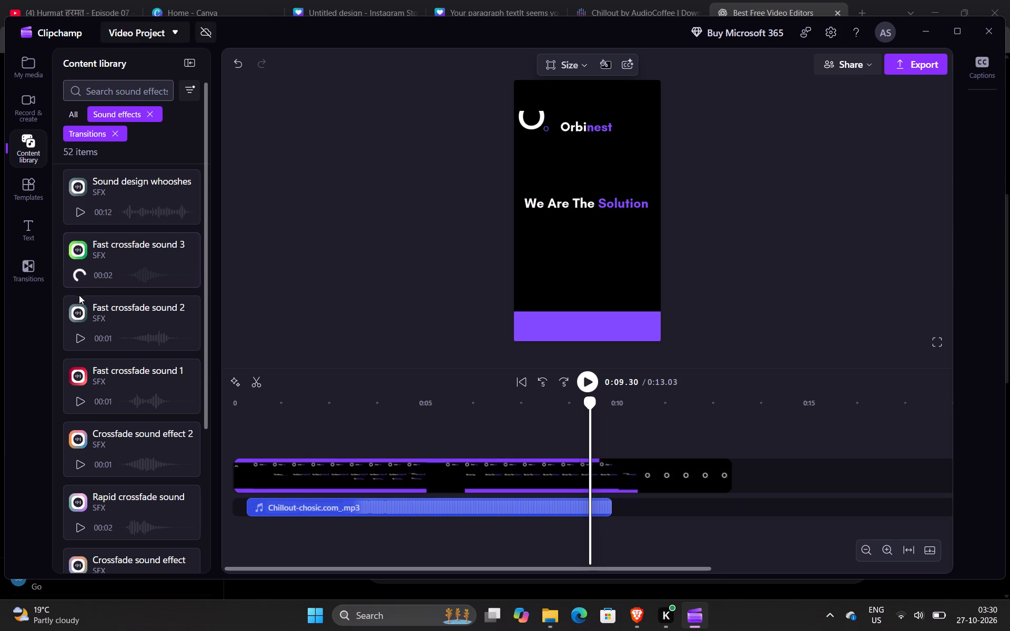
{"action": "left_click", "coordinate": [78, 334]}
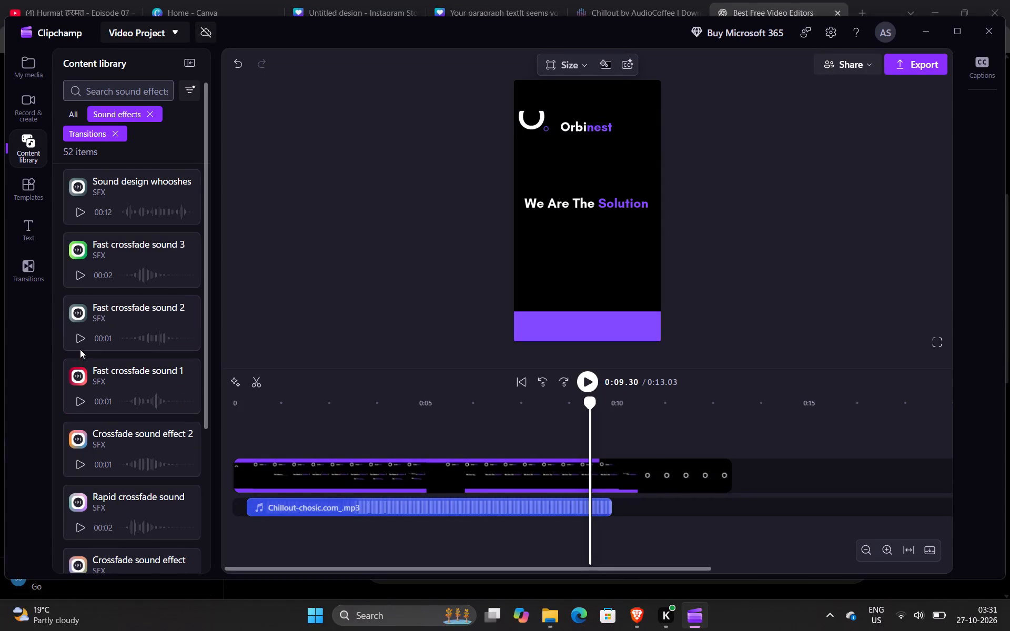
{"action": "left_click", "coordinate": [78, 405]}
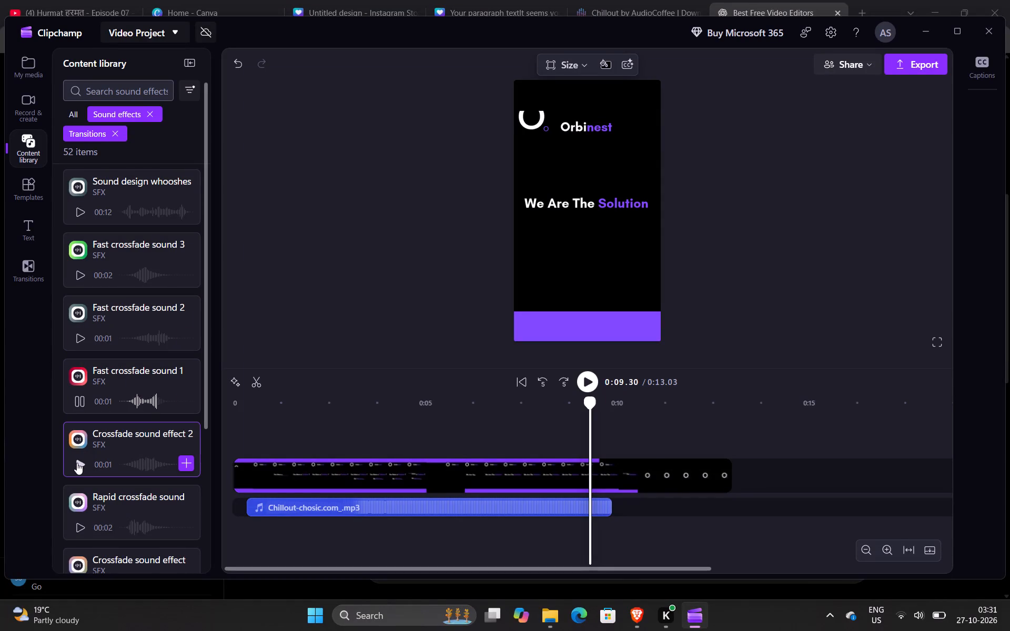
{"action": "left_click", "coordinate": [76, 464]}
{"action": "scroll", "coordinate": [110, 299], "scroll_direction": "down", "scroll_amount": 4}
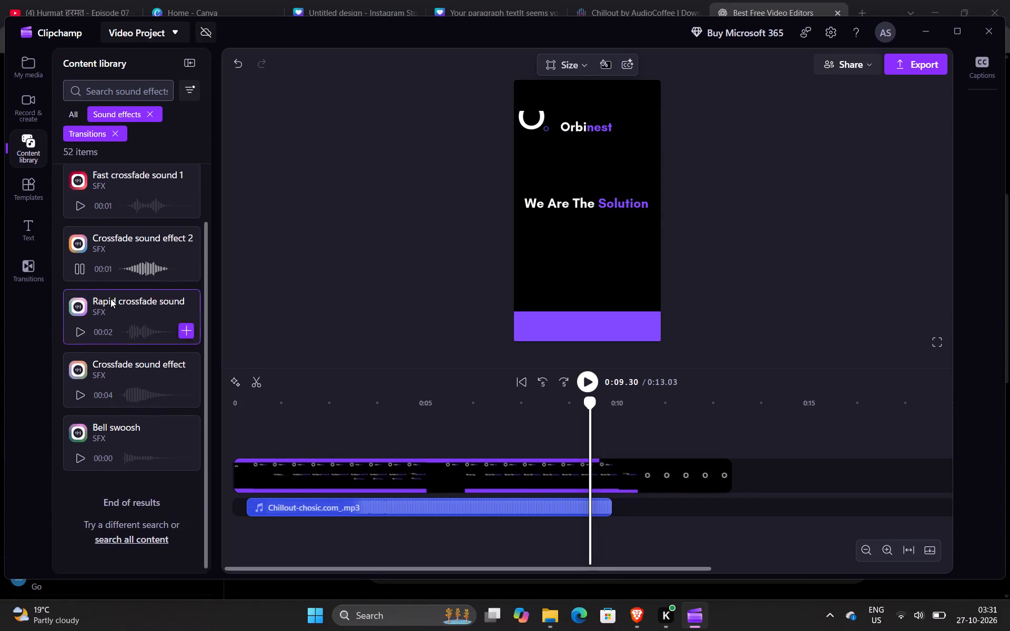
{"action": "scroll", "coordinate": [110, 299], "scroll_direction": "down", "scroll_amount": 2}
{"action": "left_click", "coordinate": [76, 530]}
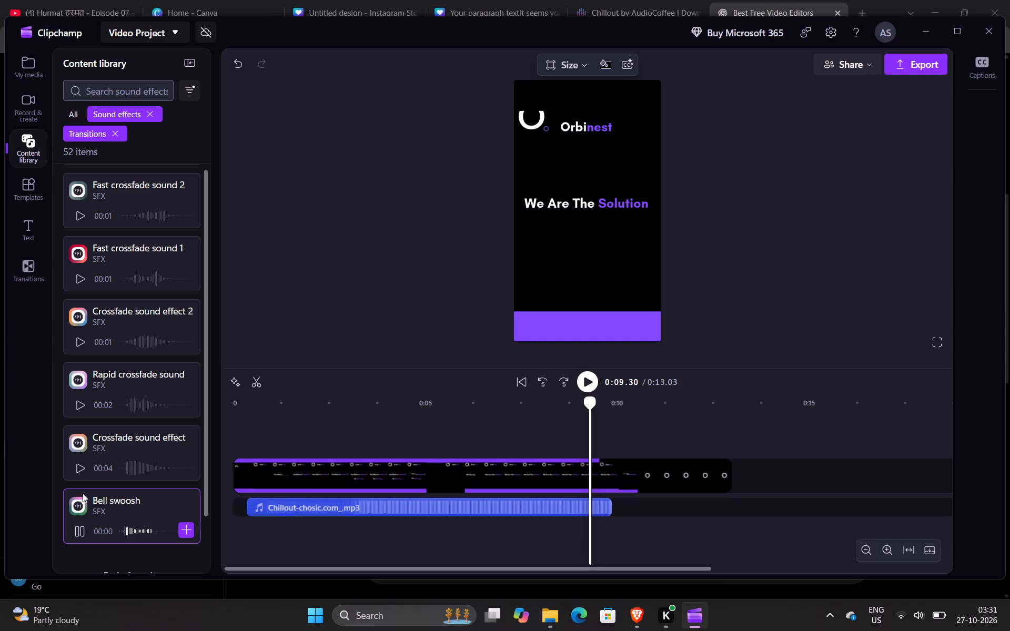
{"action": "left_click", "coordinate": [82, 473]}
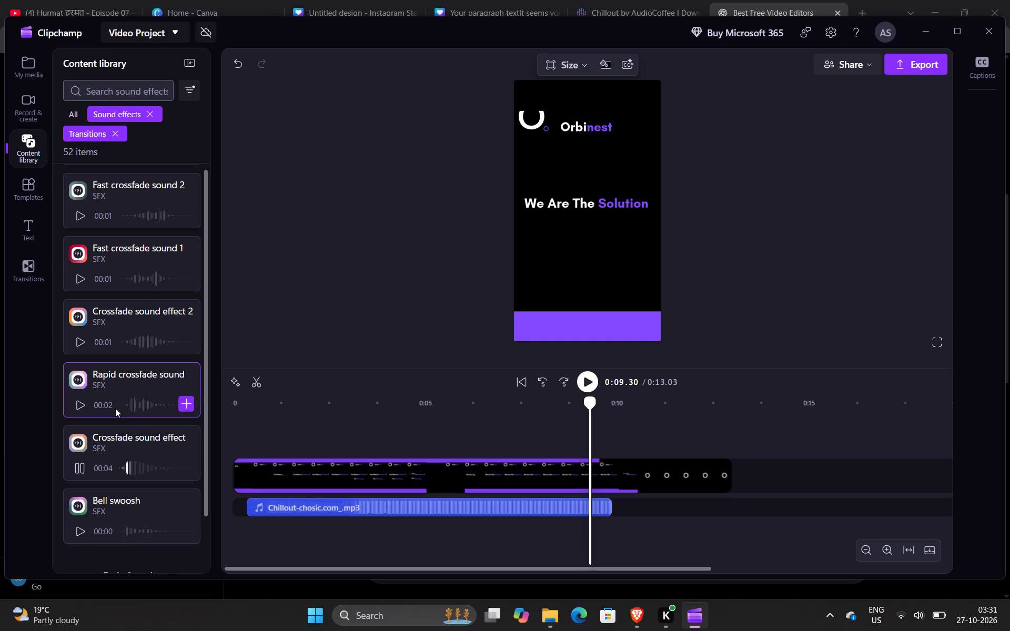
{"action": "scroll", "coordinate": [115, 408], "scroll_direction": "down", "scroll_amount": 1}
{"action": "scroll", "coordinate": [120, 360], "scroll_direction": "up", "scroll_amount": 6}
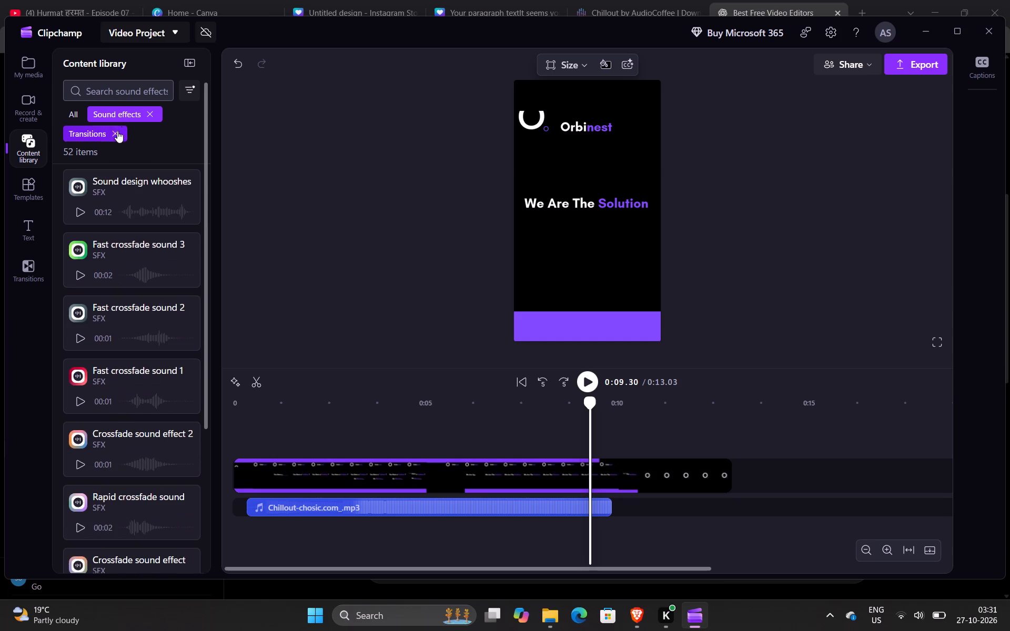
Preview the Notification melody 1, DJ record scratch and camera sounds in the Tech & computers collection.
{"action": "left_click", "coordinate": [117, 131]}
{"action": "scroll", "coordinate": [138, 329], "scroll_direction": "down", "scroll_amount": 1}
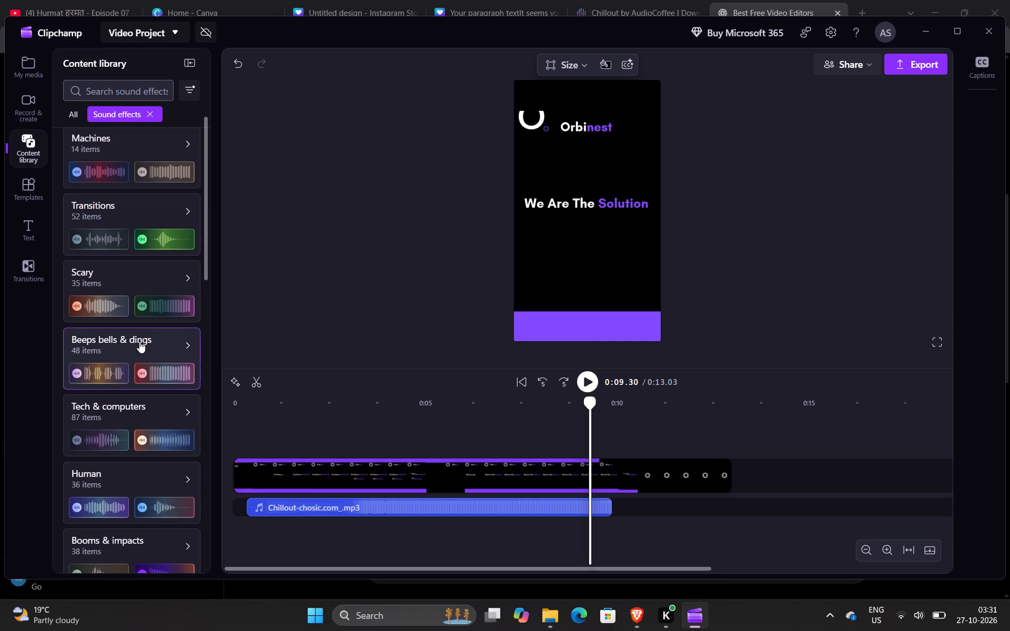
{"action": "left_click", "coordinate": [137, 399]}
{"action": "left_click", "coordinate": [83, 277]}
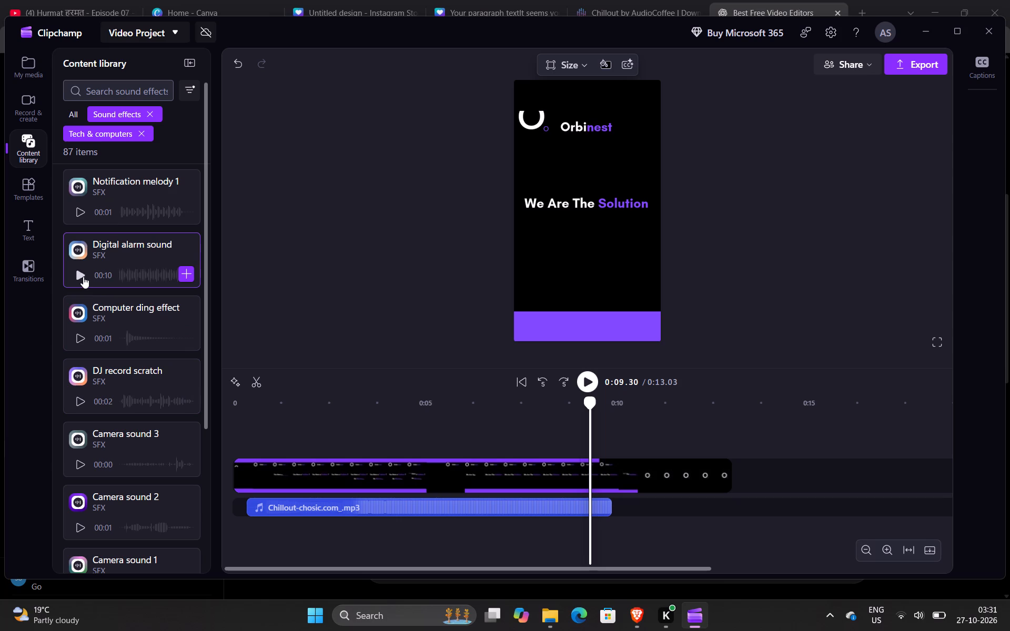
{"action": "left_click", "coordinate": [78, 214]}
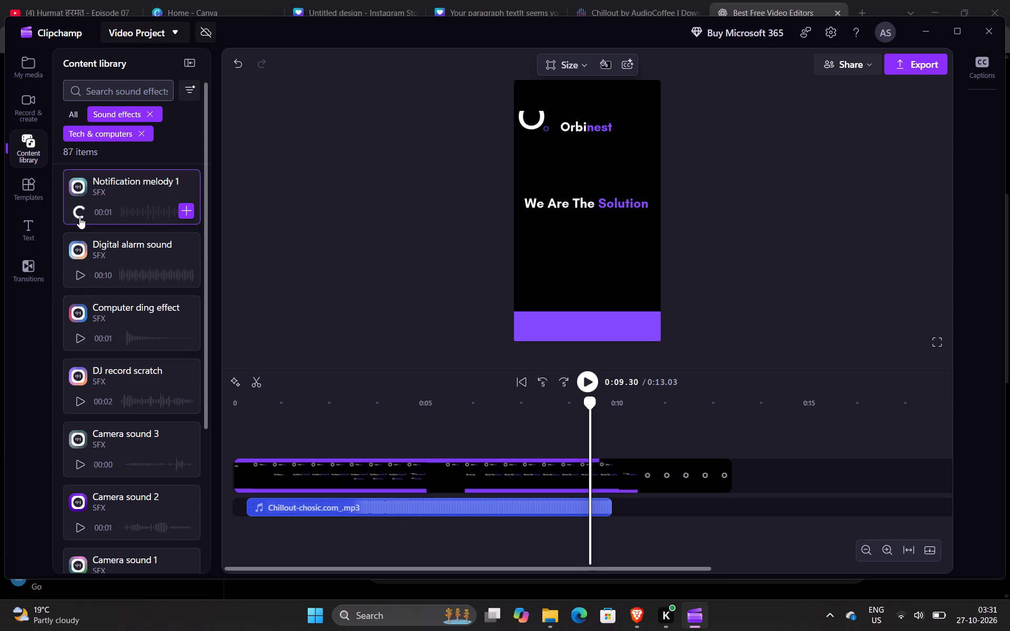
{"action": "left_click", "coordinate": [74, 396]}
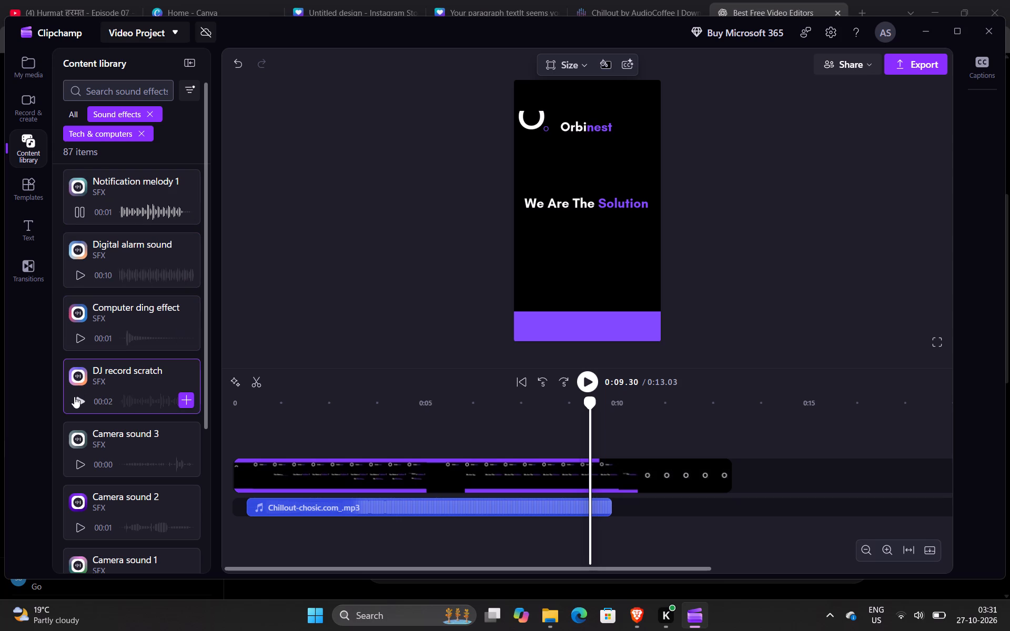
{"action": "left_click", "coordinate": [74, 461]}
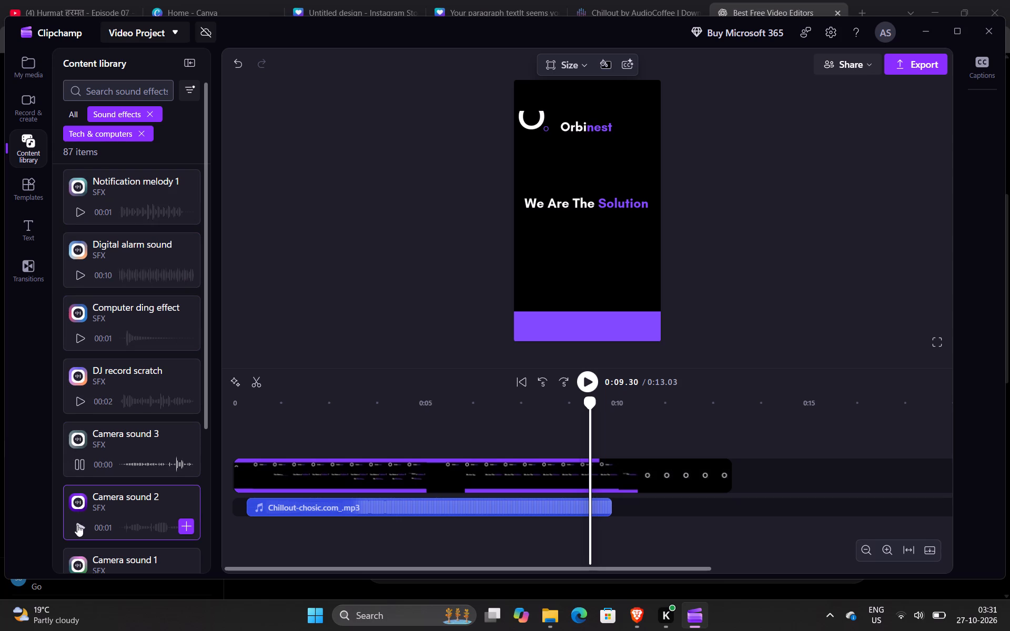
{"action": "left_click", "coordinate": [77, 525]}
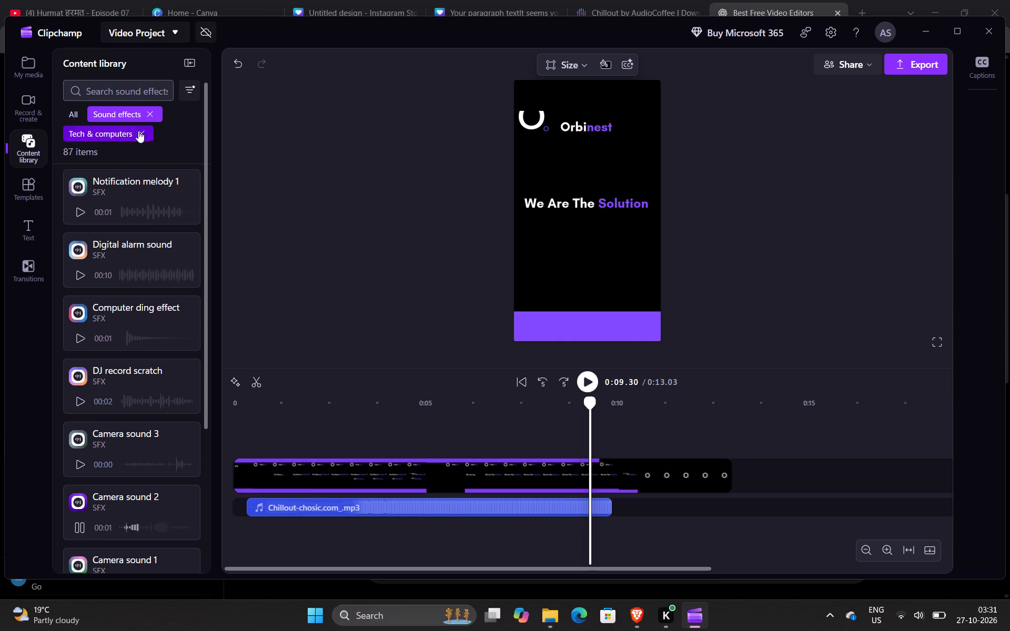
Preview the Crossfade sound effect and the Rapid crossfade sound in the Clipchamp selects collection.
{"action": "left_click", "coordinate": [142, 131]}
{"action": "left_click", "coordinate": [127, 176]}
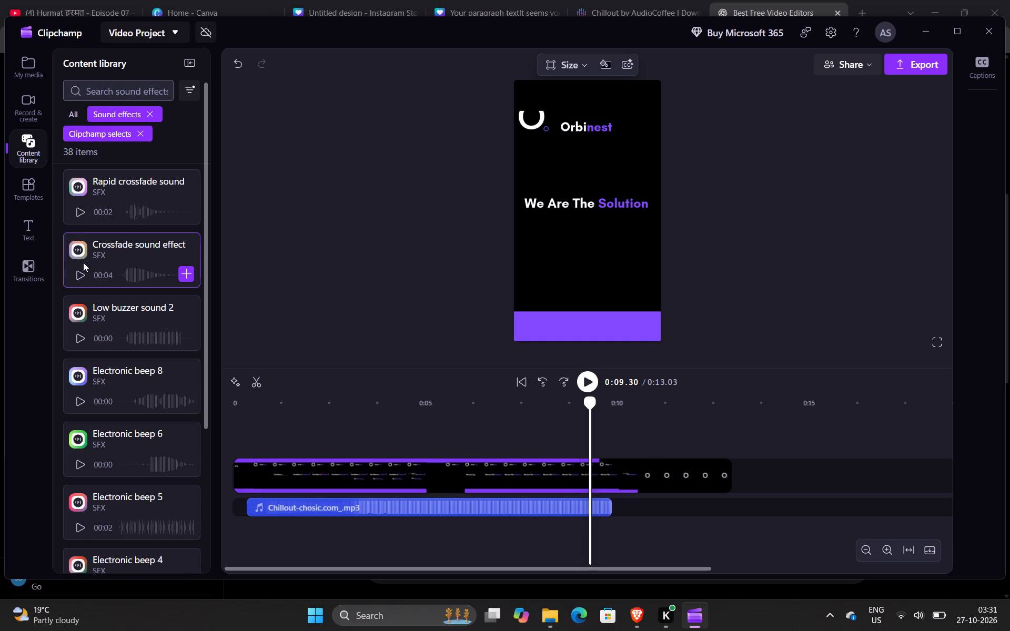
{"action": "left_click", "coordinate": [81, 265]}
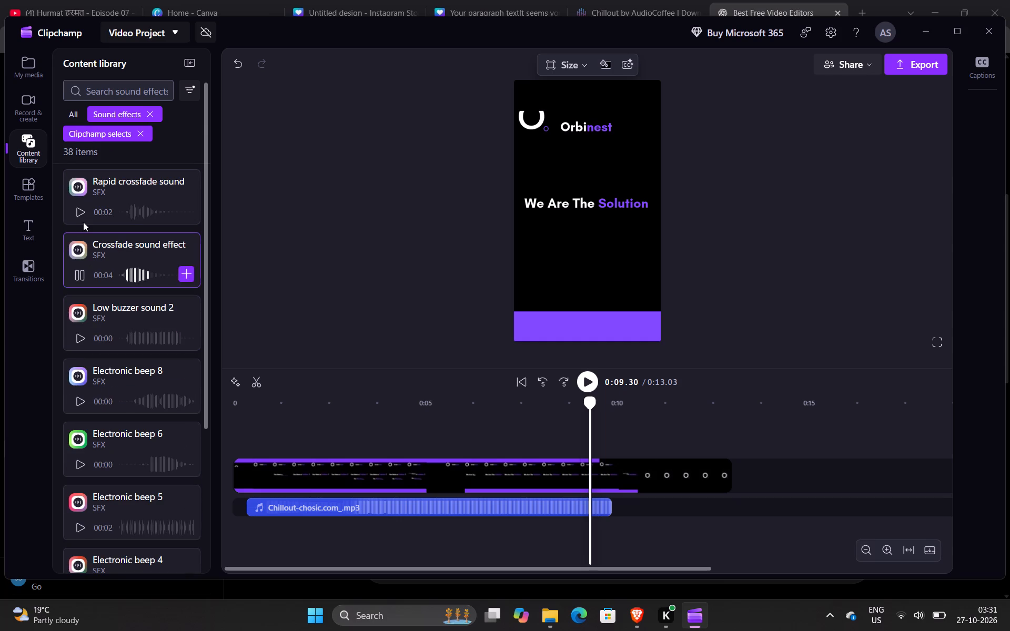
{"action": "left_click", "coordinate": [80, 210]}
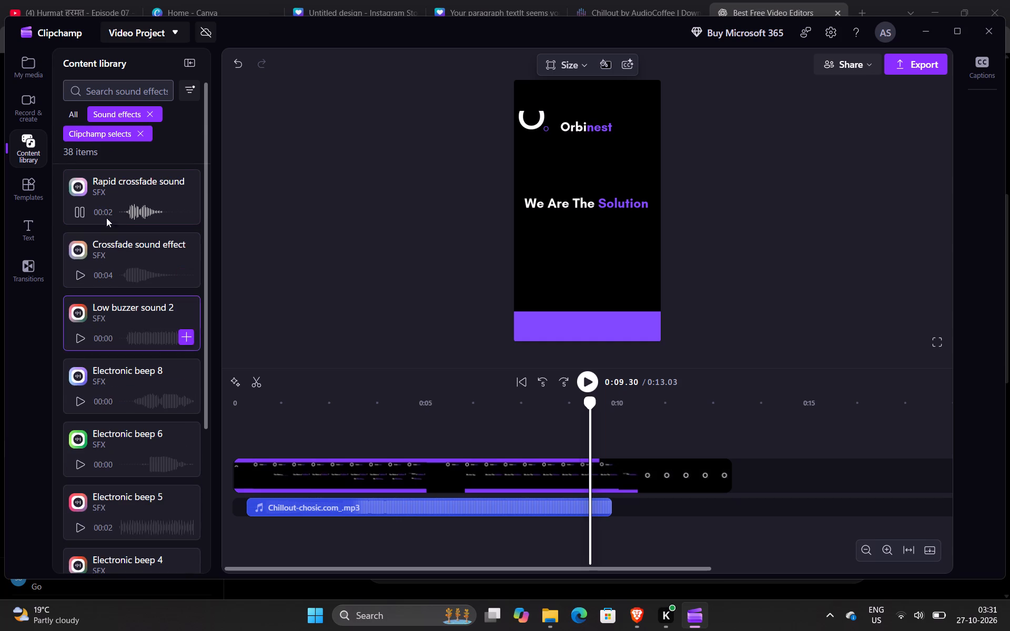
Add the Rapid crossfade sound to the project's media.
{"action": "left_click", "coordinate": [111, 191]}
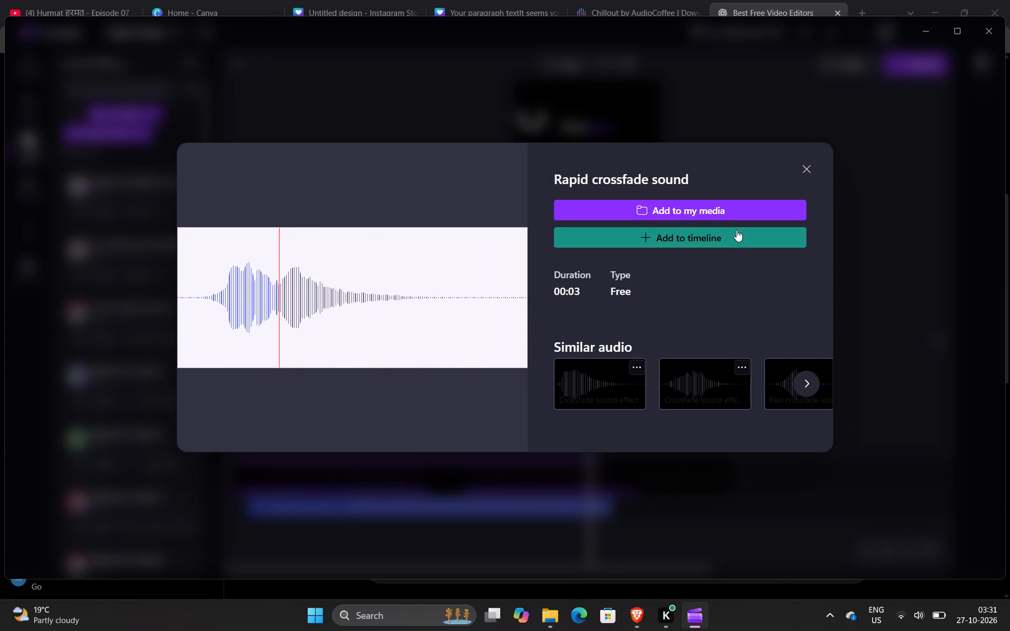
{"action": "left_click", "coordinate": [759, 203]}
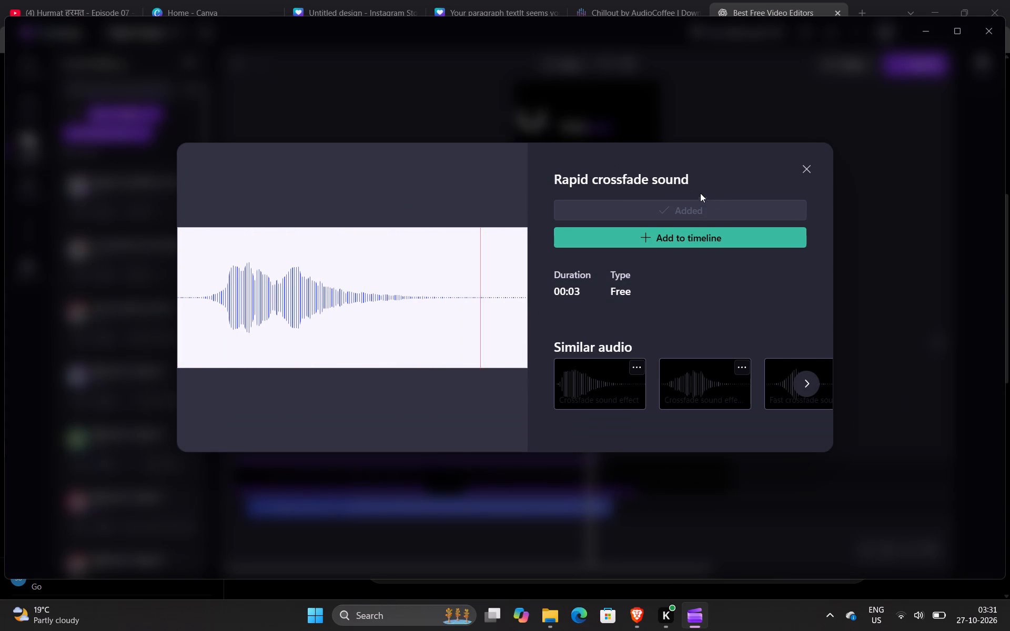
{"action": "left_click", "coordinate": [802, 172]}
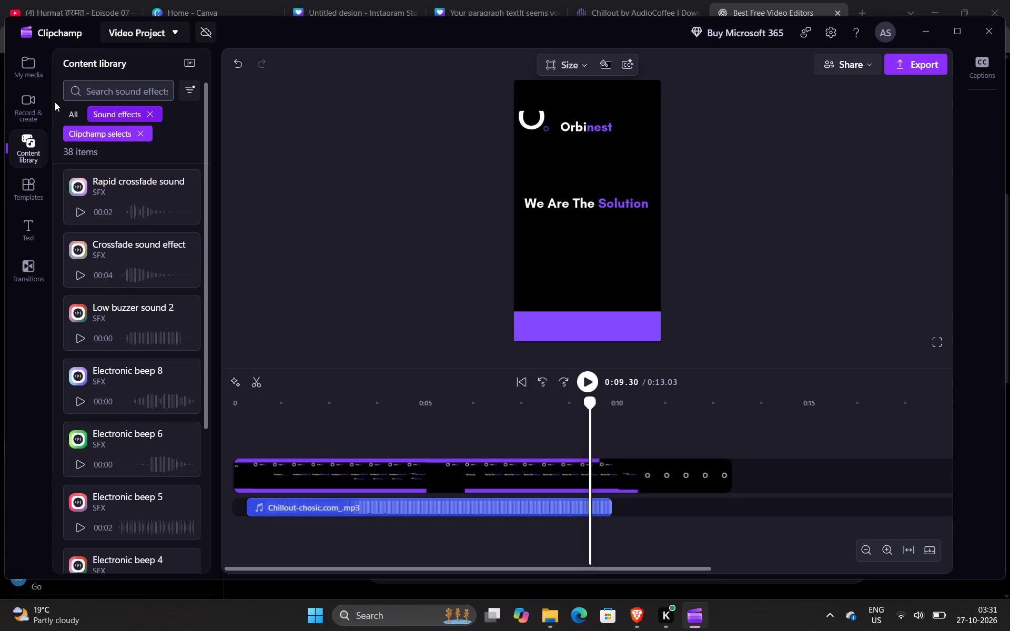
Place the Rapid crossfade sound on the audio track directly after the Chillout music, starting at about 10 s.
{"action": "left_click", "coordinate": [22, 76]}
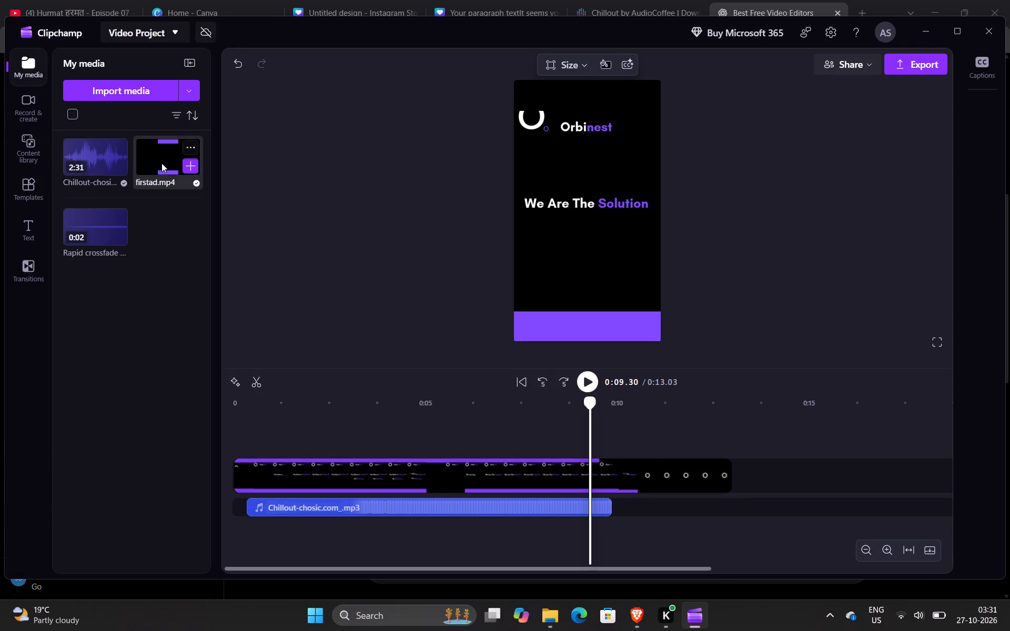
{"action": "left_click_drag", "start_coordinate": [107, 238], "coordinate": [665, 543]}
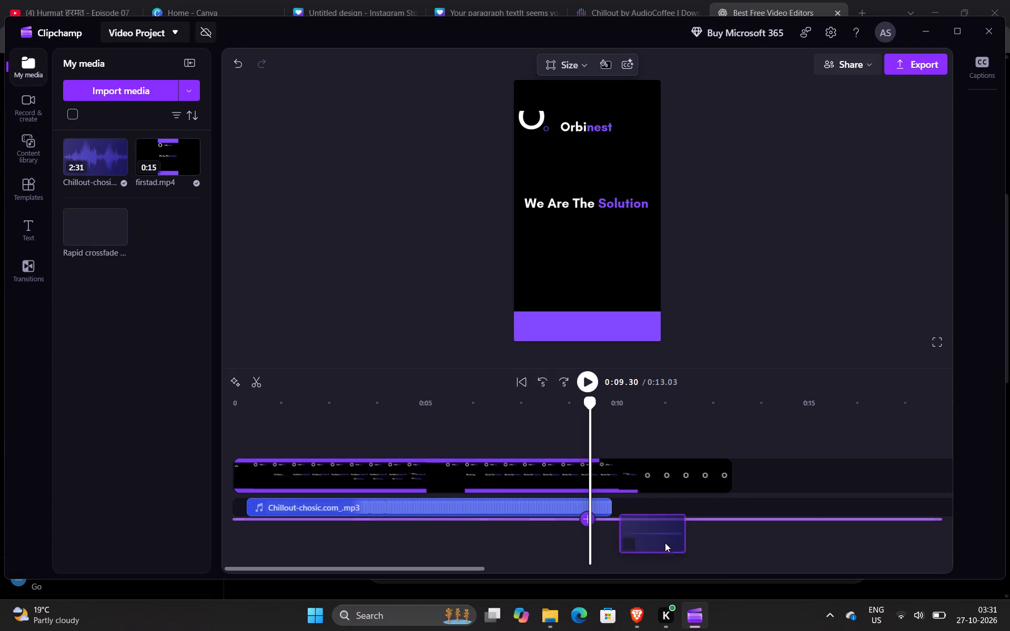
{"action": "left_click_drag", "start_coordinate": [665, 543], "coordinate": [679, 516]}
{"action": "left_click_drag", "start_coordinate": [678, 515], "coordinate": [664, 493]}
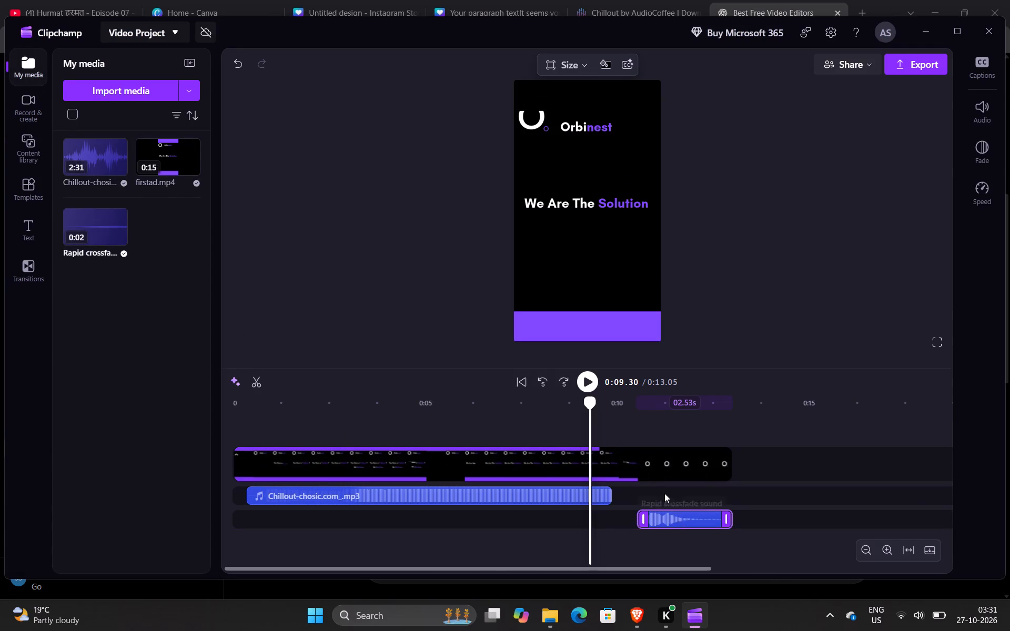
{"action": "left_click_drag", "start_coordinate": [664, 493], "coordinate": [653, 490]}
{"action": "left_click", "coordinate": [662, 540]}
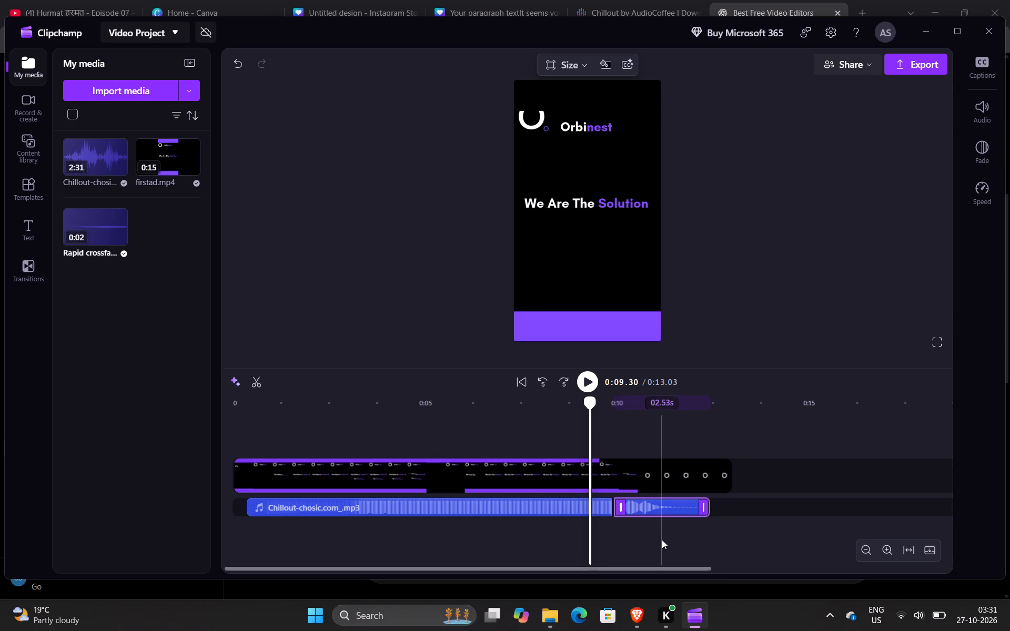
Play the video from about 7 s to check the transition from the Chillout music to the crossfade sound.
{"action": "left_click_drag", "start_coordinate": [548, 422], "coordinate": [479, 415]}
{"action": "left_click", "coordinate": [509, 416]}
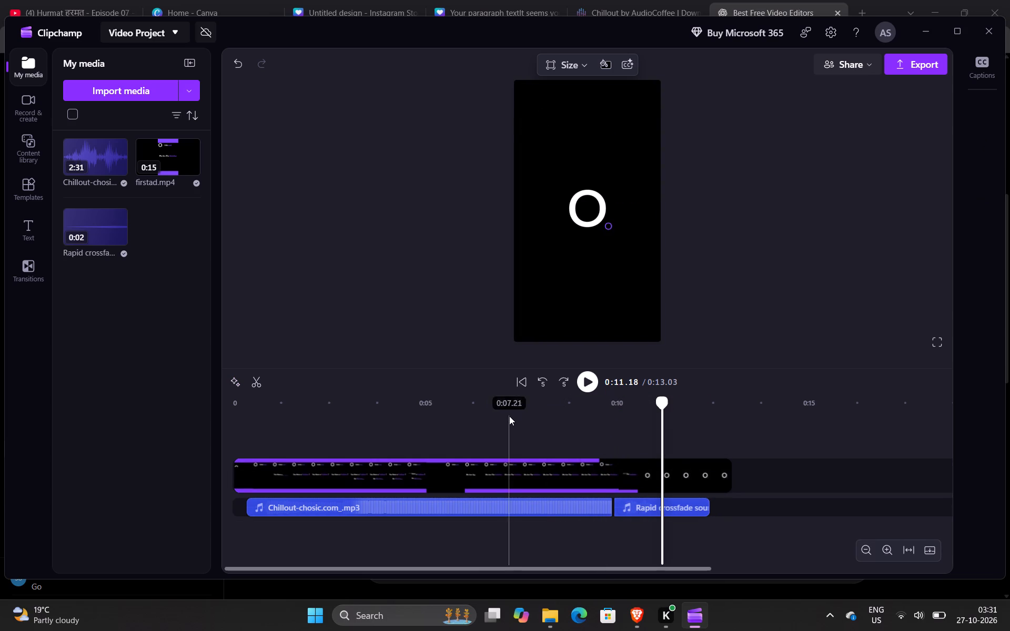
{"action": "left_click", "coordinate": [582, 378]}
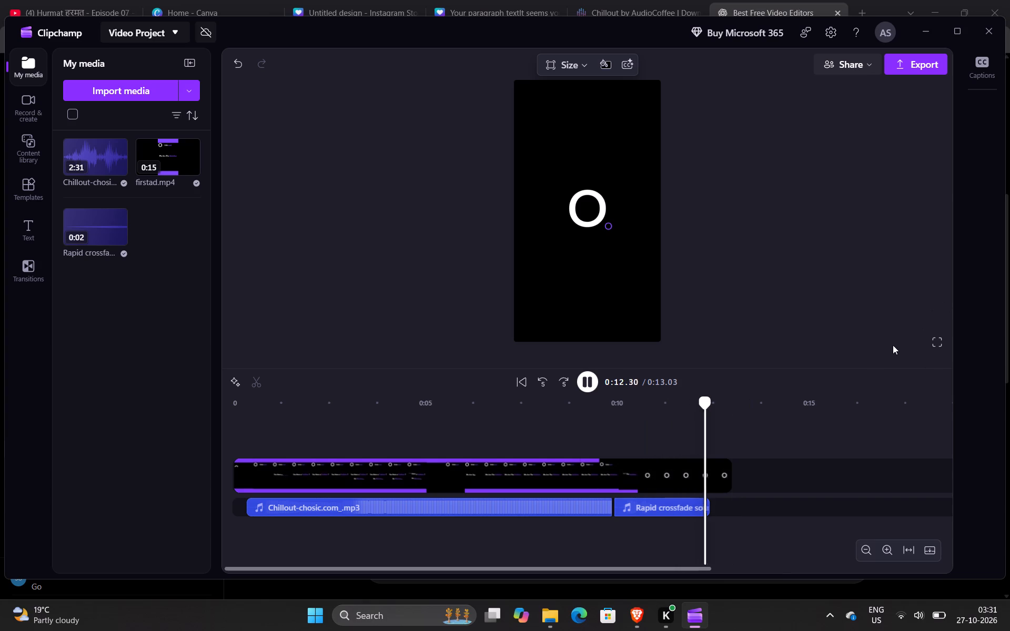
Trim the end of the firstad.mp4 clip to 12.46 s, level with the end of the crossfade sound.
{"action": "left_click", "coordinate": [721, 468]}
{"action": "left_click_drag", "start_coordinate": [721, 468], "coordinate": [700, 471]}
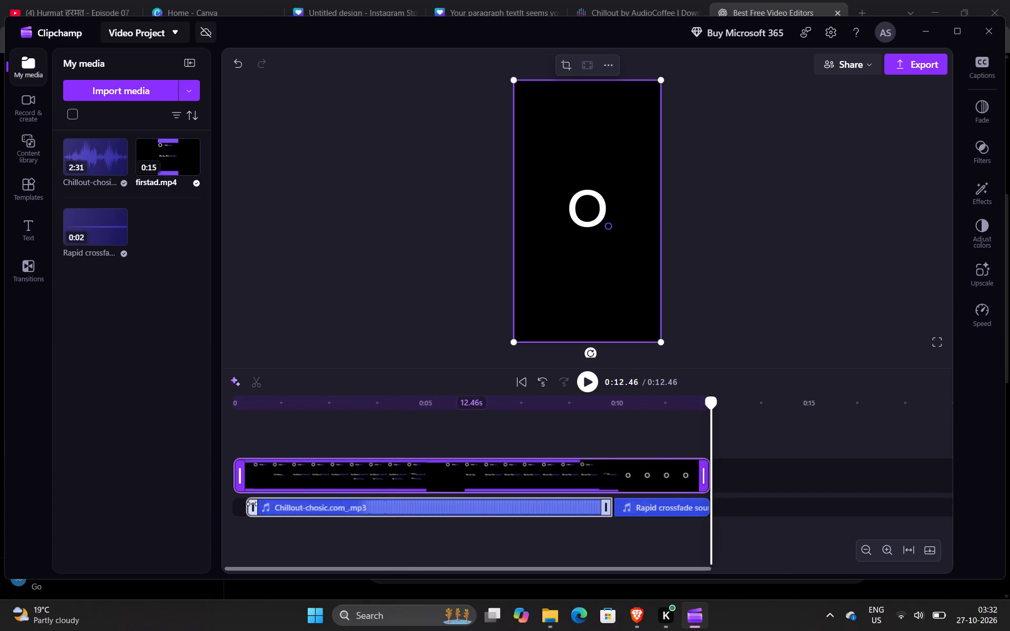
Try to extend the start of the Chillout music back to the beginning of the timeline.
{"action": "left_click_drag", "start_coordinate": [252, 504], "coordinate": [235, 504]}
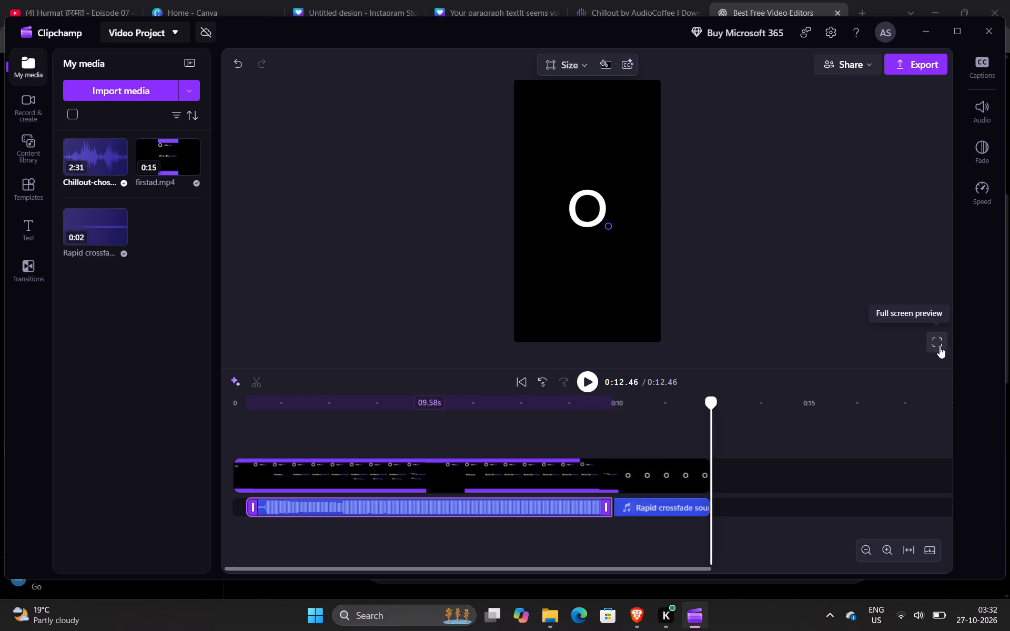
Play the edited video in the full-screen preview to check its picture and sound.
{"action": "left_click", "coordinate": [940, 347]}
{"action": "left_click", "coordinate": [539, 314]}
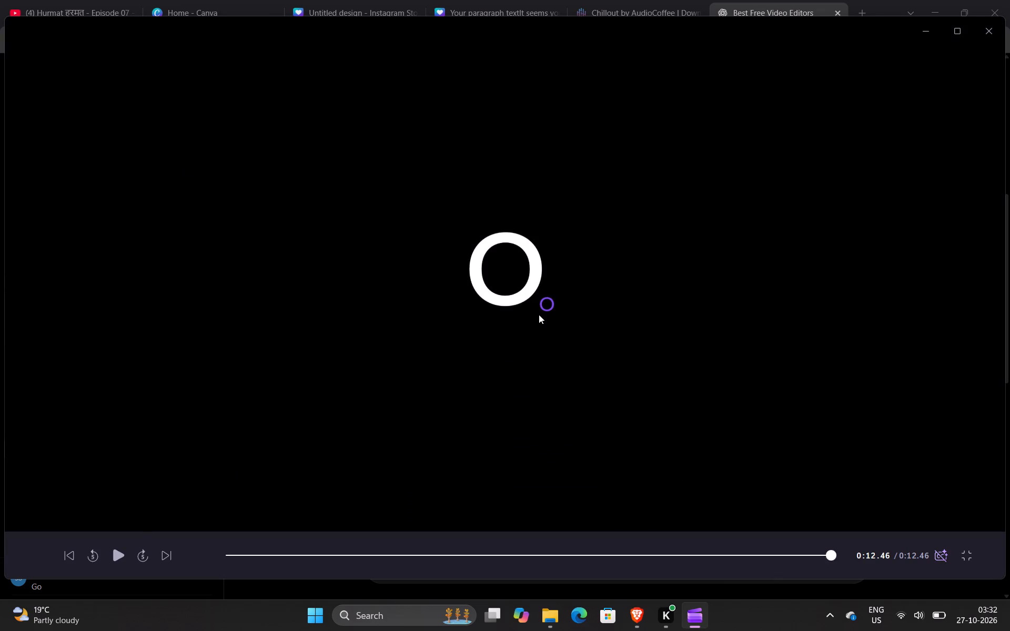
{"action": "left_click", "coordinate": [123, 546]}
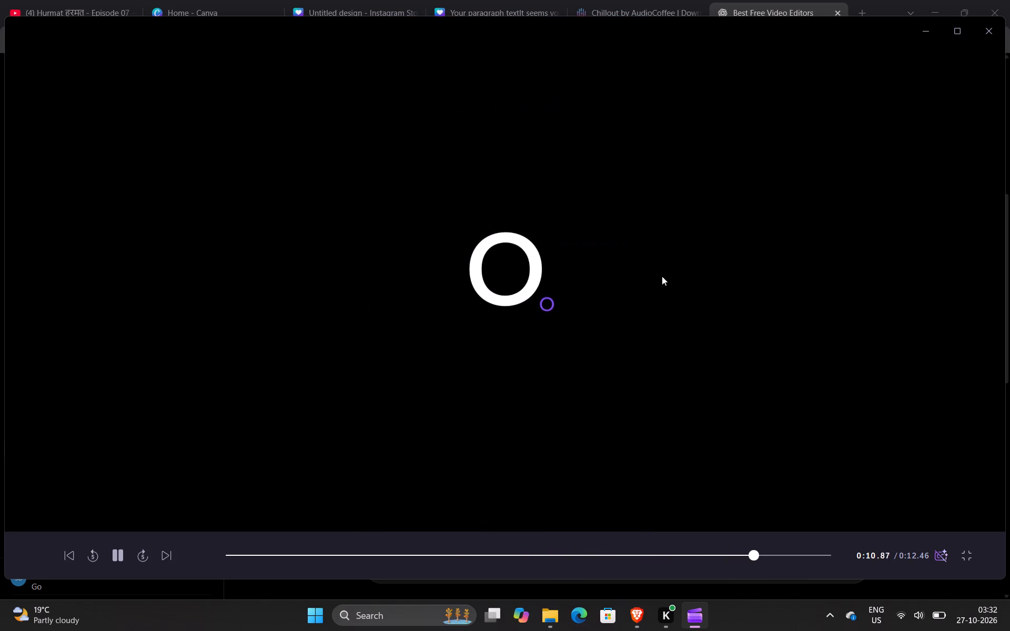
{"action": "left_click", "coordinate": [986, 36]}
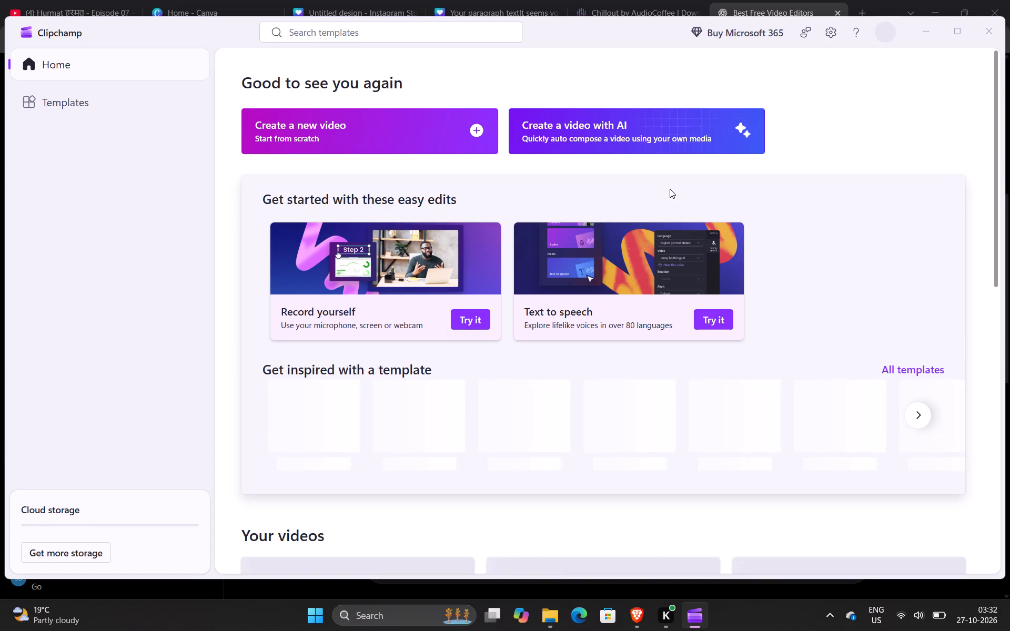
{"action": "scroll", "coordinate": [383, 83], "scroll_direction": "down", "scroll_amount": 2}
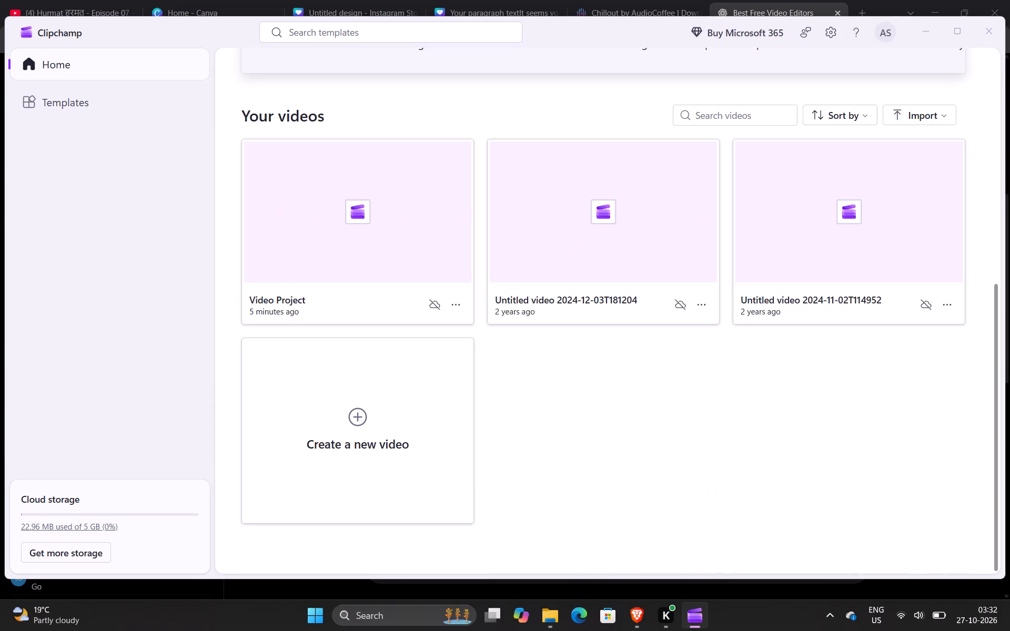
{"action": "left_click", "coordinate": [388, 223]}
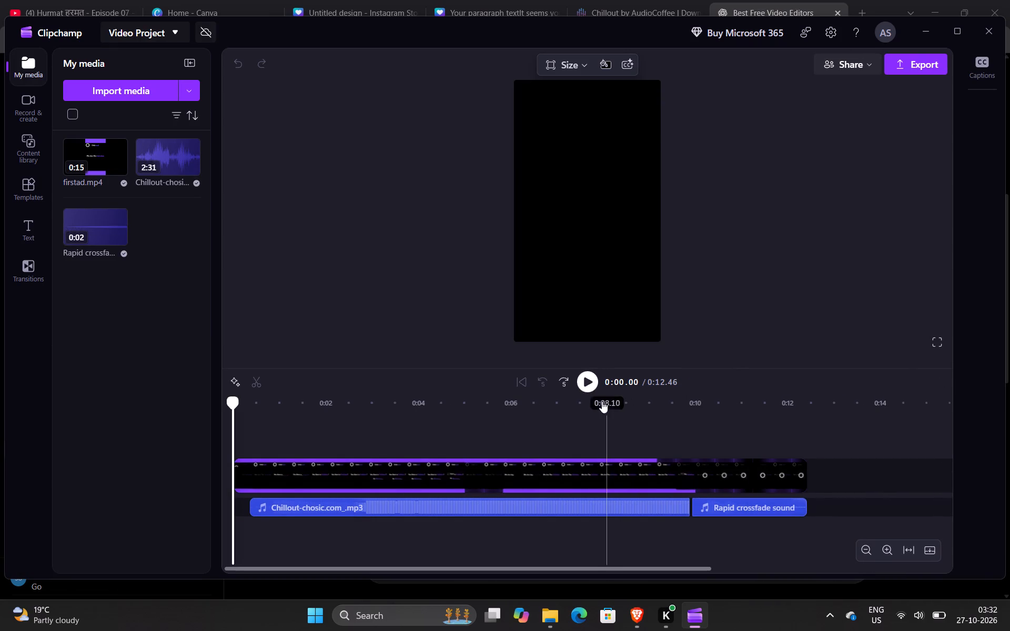
Play the reopened project from the beginning to the end.
{"action": "left_click", "coordinate": [589, 384]}
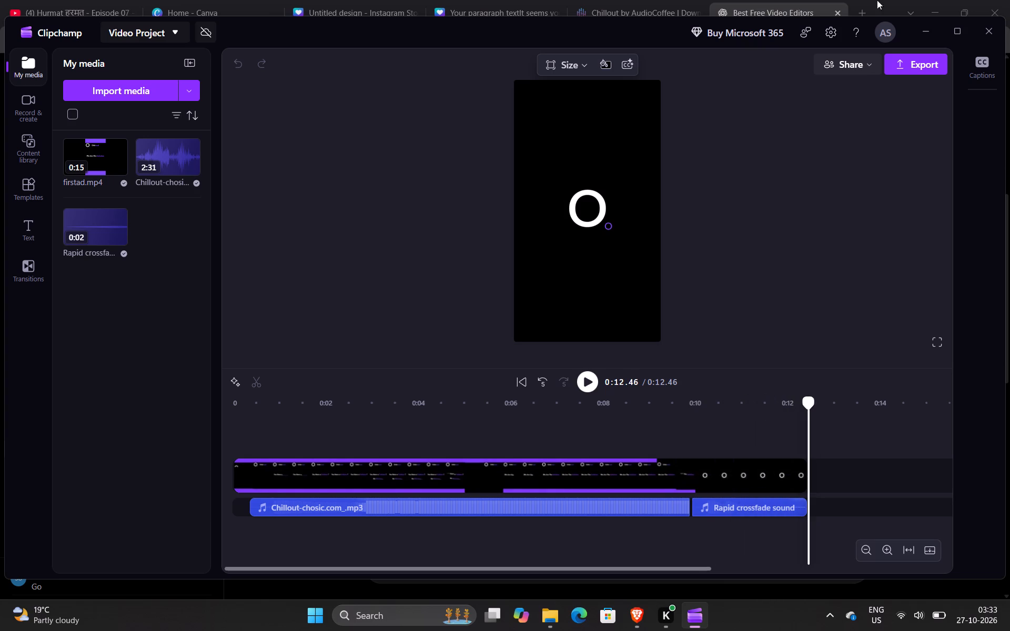
Export the video in 1080p quality under the file name Video Project.
{"action": "left_click", "coordinate": [909, 64]}
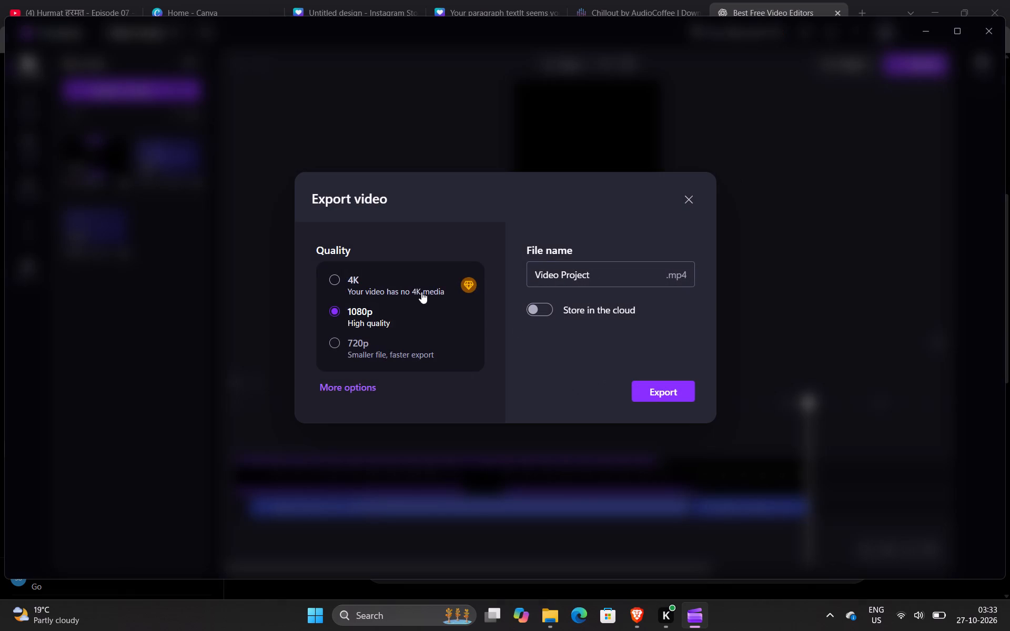
{"action": "left_click", "coordinate": [393, 290]}
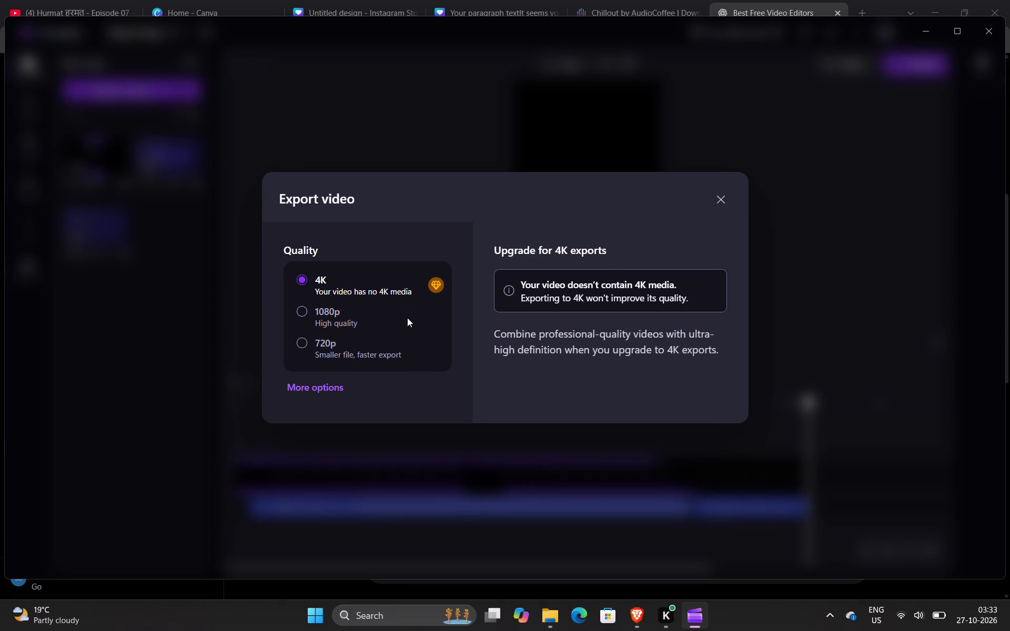
{"action": "left_click", "coordinate": [391, 323]}
{"action": "left_click", "coordinate": [333, 318]}
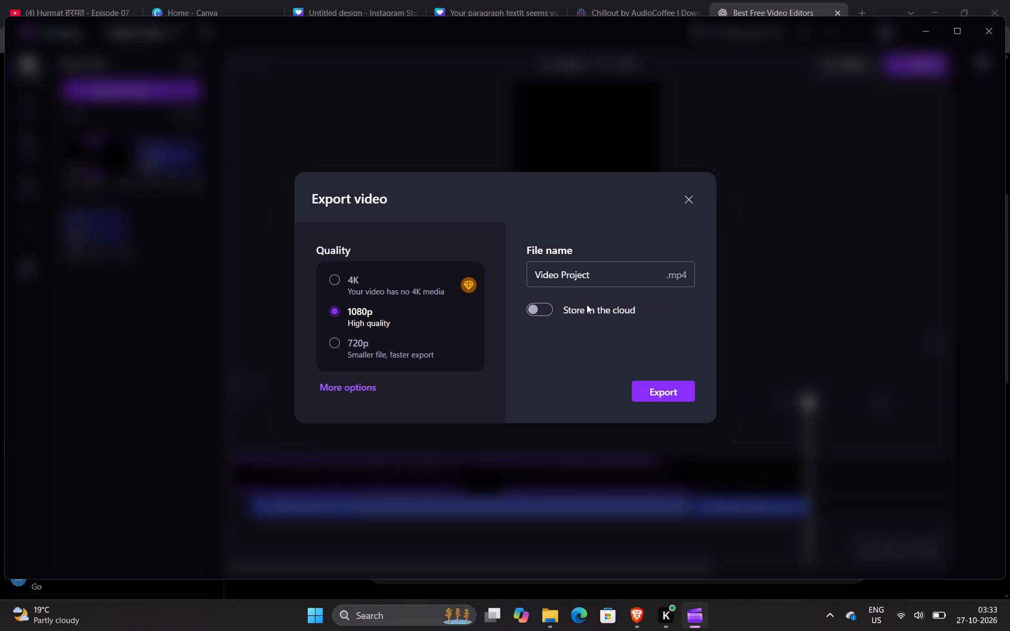
{"action": "left_click", "coordinate": [673, 395]}
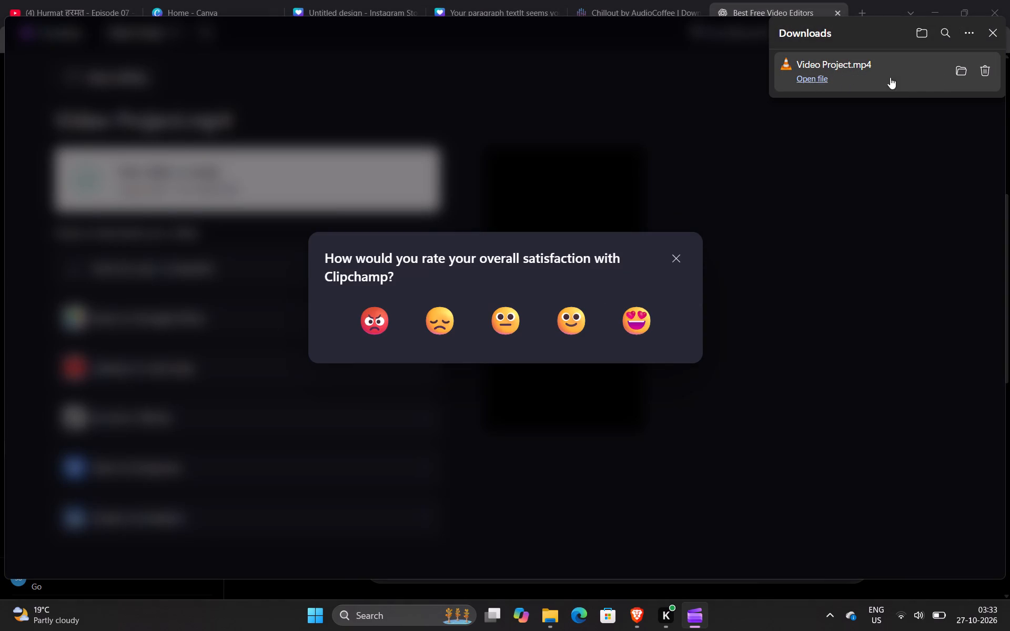
Show the exported Video Project.mp4 in the Downloads folder in File Explorer.
{"action": "left_click", "coordinate": [961, 71]}
{"action": "left_click", "coordinate": [552, 623]}
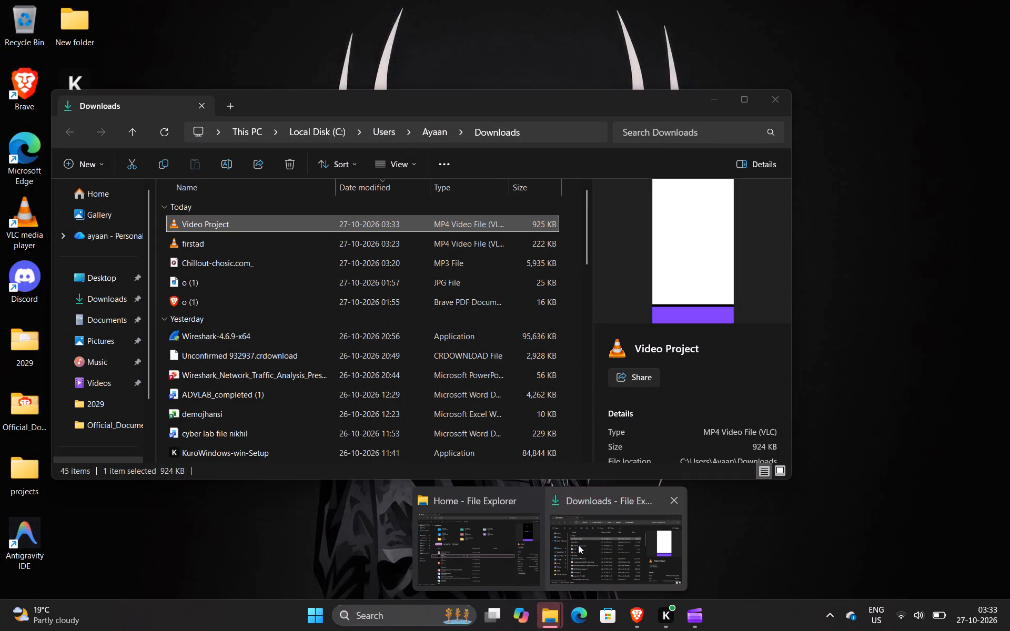
{"action": "left_click", "coordinate": [578, 545]}
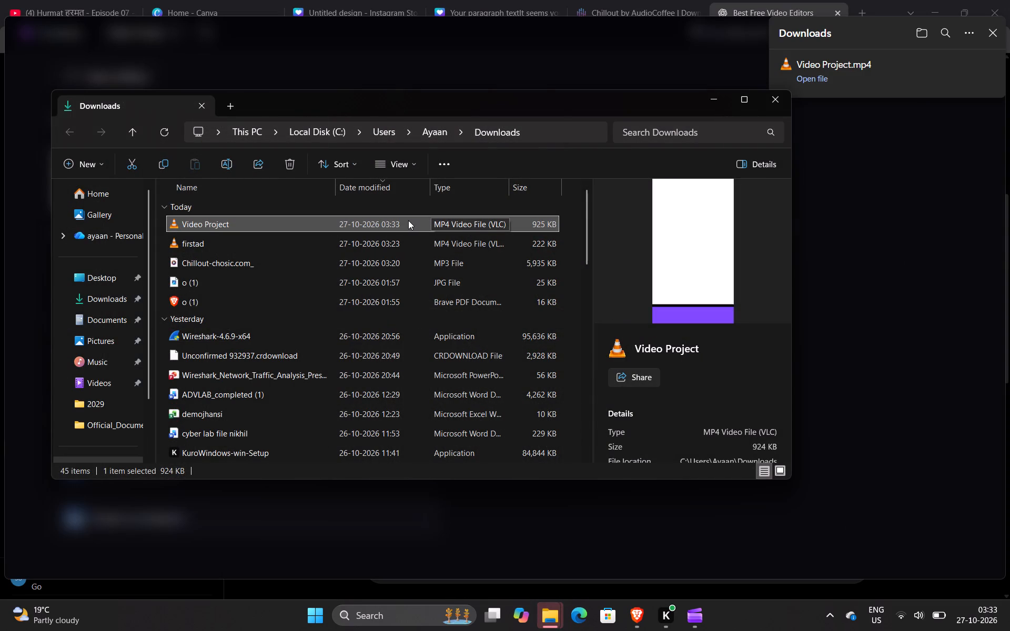
Rename the exported Video Project file as FIRST AD FINAL.
{"action": "right_click", "coordinate": [408, 220]}
{"action": "left_click", "coordinate": [518, 243]}
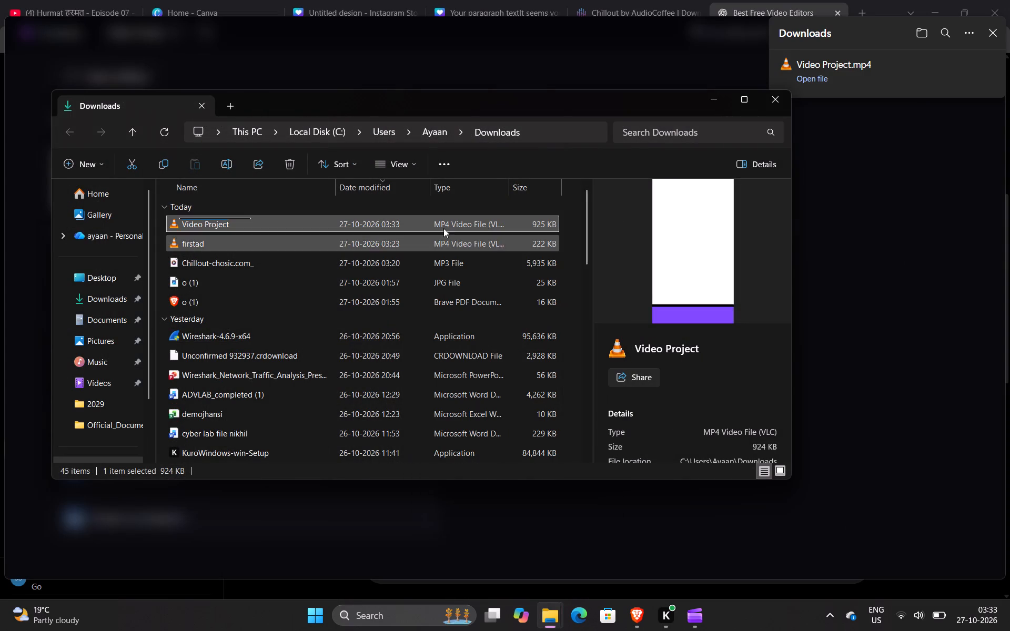
{"action": "key", "text": "BackSpace"}
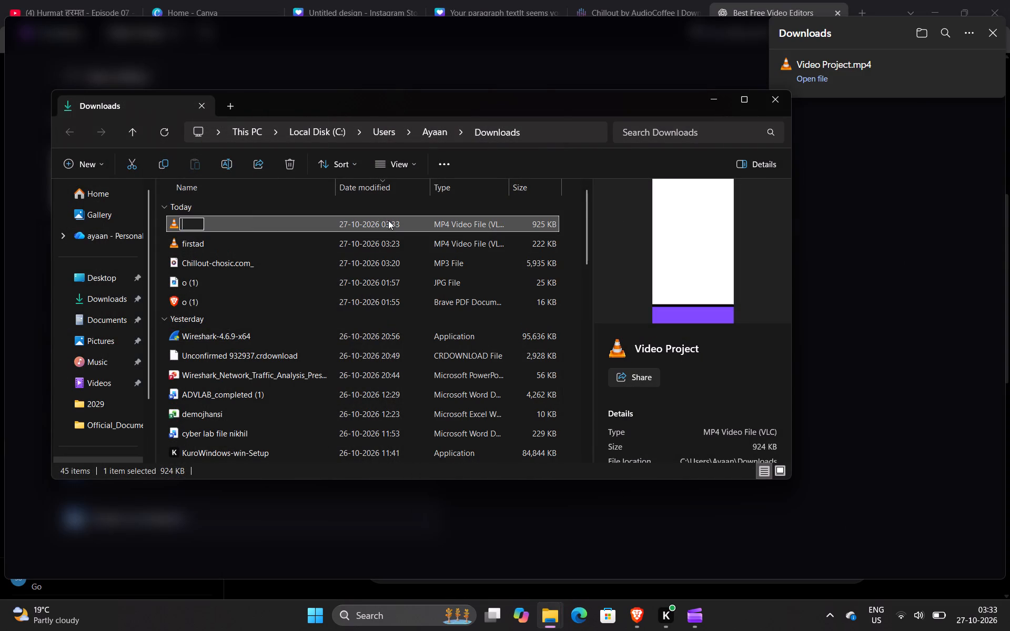
{"action": "type", "text": "FIRW"}
{"action": "key", "text": "BackSpace"}
{"action": "type", "text": "STD"}
{"action": "key", "text": "BackSpace"}
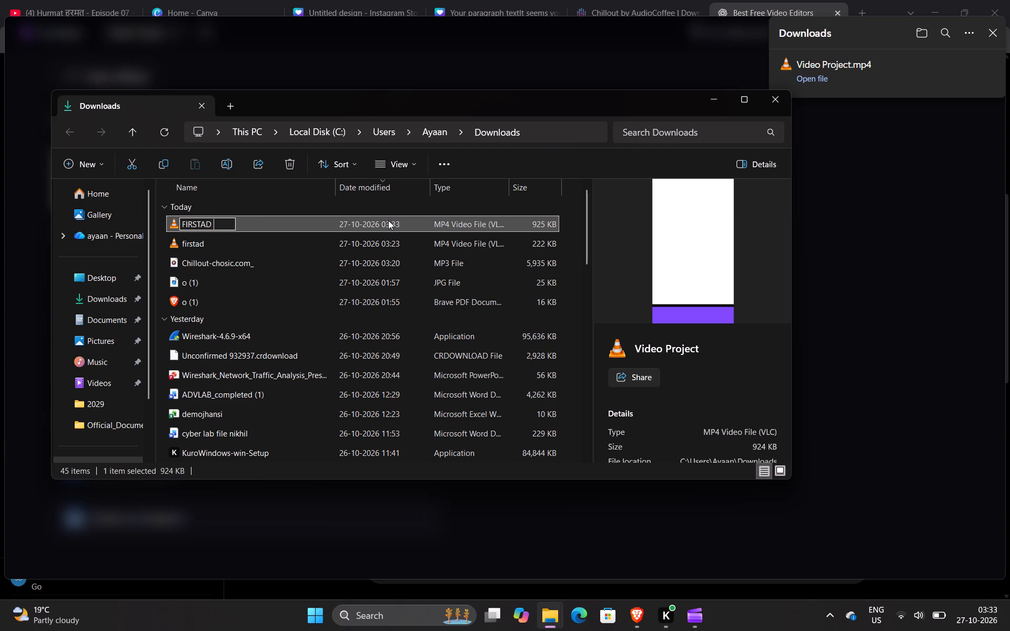
{"action": "key", "text": "BackSpace"}
{"action": "key", "text": "BackSpace"}
{"action": "key", "text": "BackSpace"}
{"action": "key", "text": "BackSpace"}
{"action": "key", "text": "BackSpace"}
{"action": "key", "text": "BackSpace"}
{"action": "key", "text": "BackSpace"}
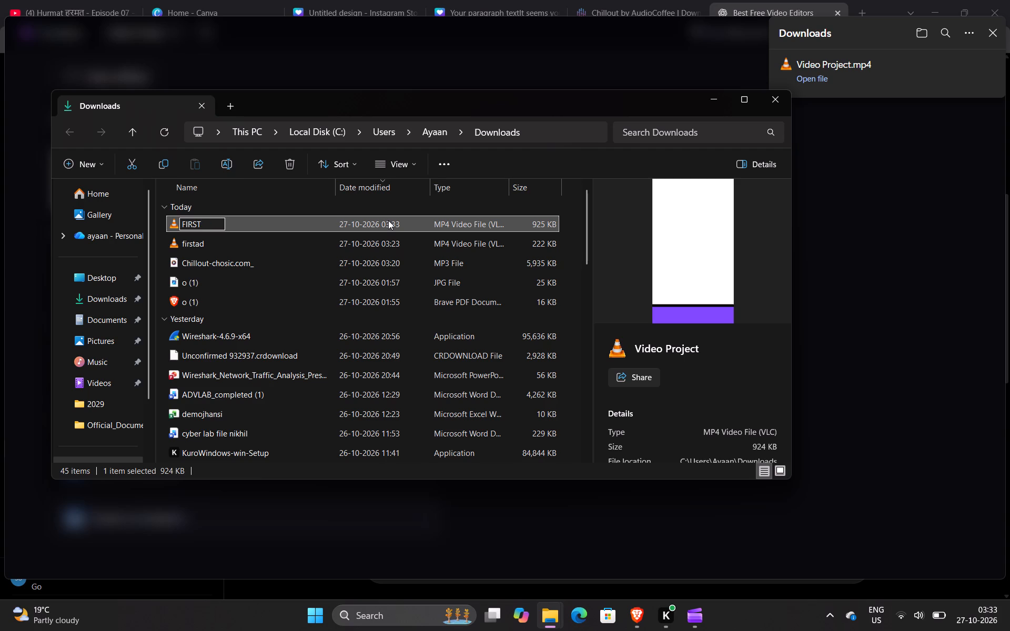
{"action": "type", "text": "AD"}
{"action": "key", "text": "space"}
{"action": "type", "text": "FINAL"}
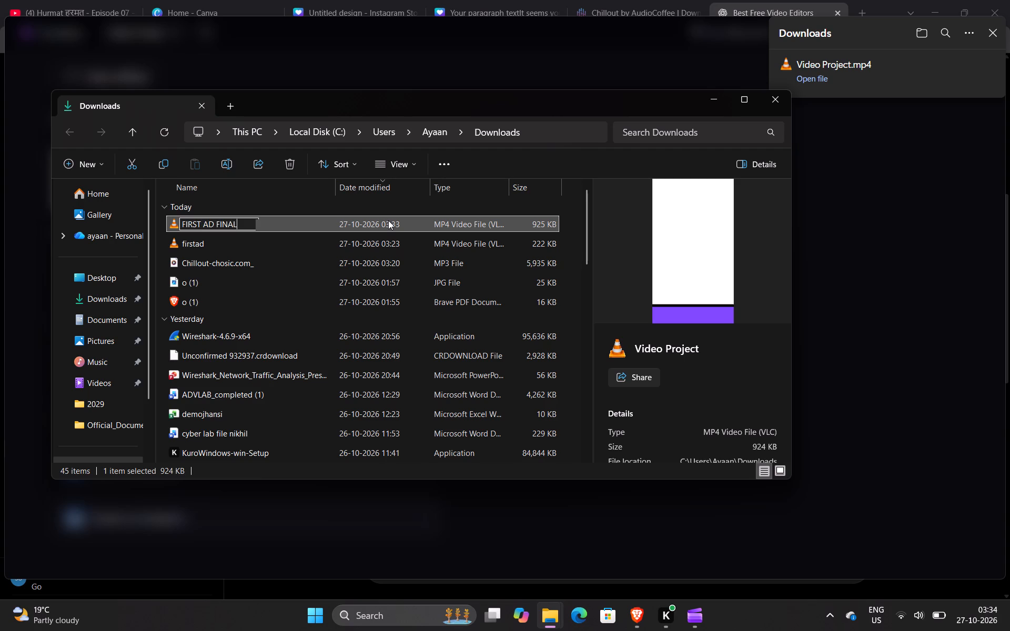
{"action": "key", "text": "Return"}
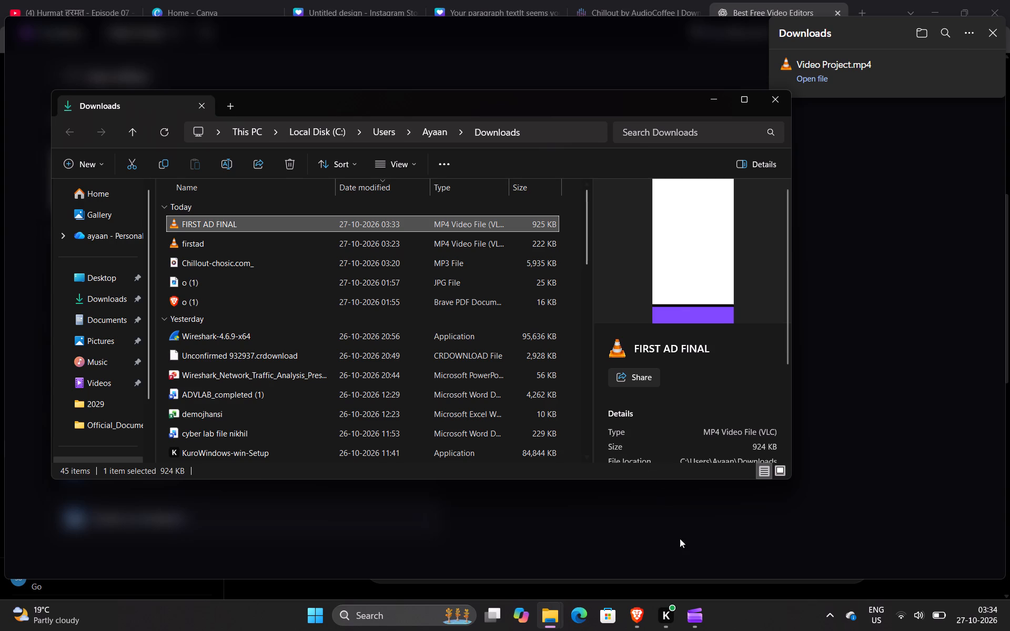
Switch back to Clipchamp.
{"action": "left_click", "coordinate": [686, 608]}
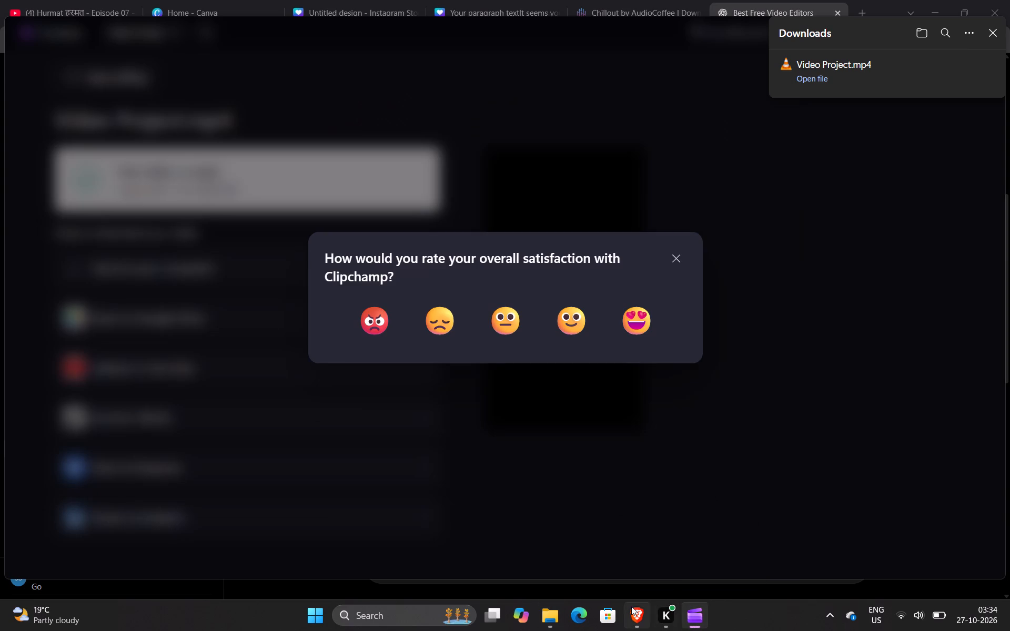